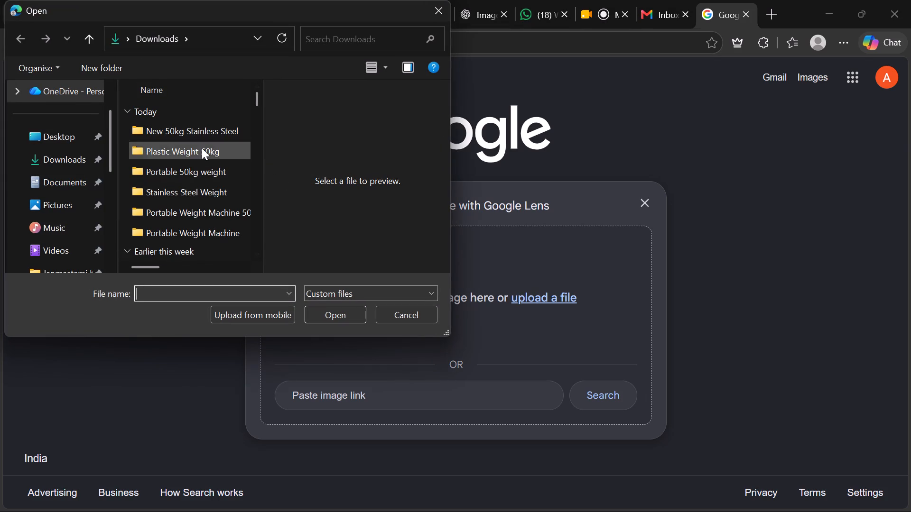
Look through the Portable Weight Machine folders and the Stainless Steel Weight folder in Downloads for the product's photo.
double_click(174, 236)
click(190, 166)
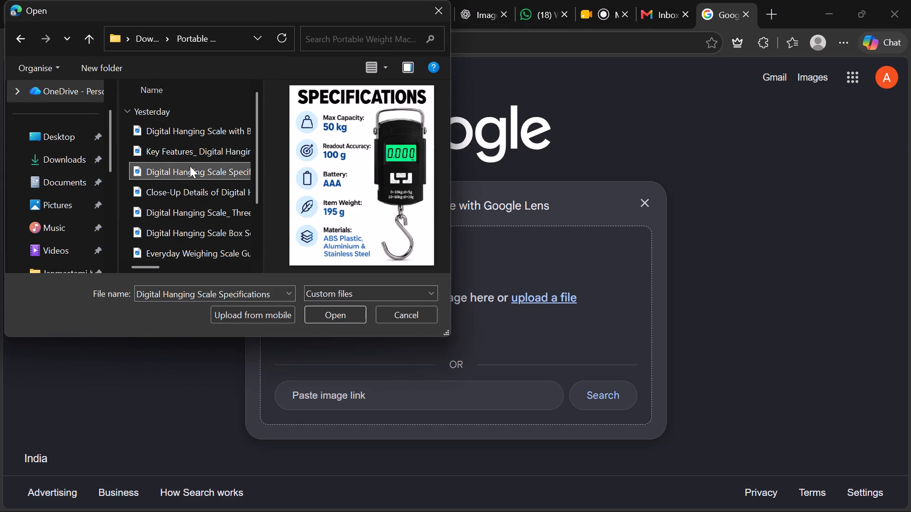
click(29, 39)
double_click(183, 210)
click(200, 147)
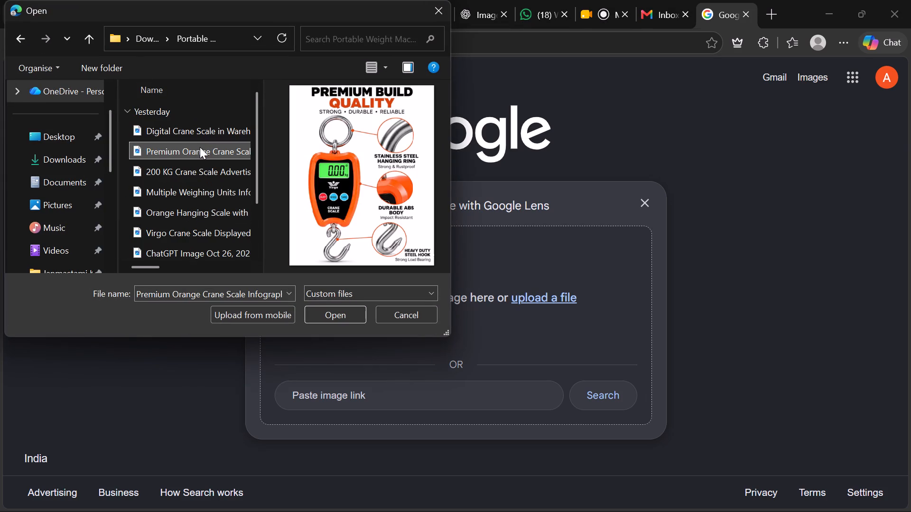
click(20, 42)
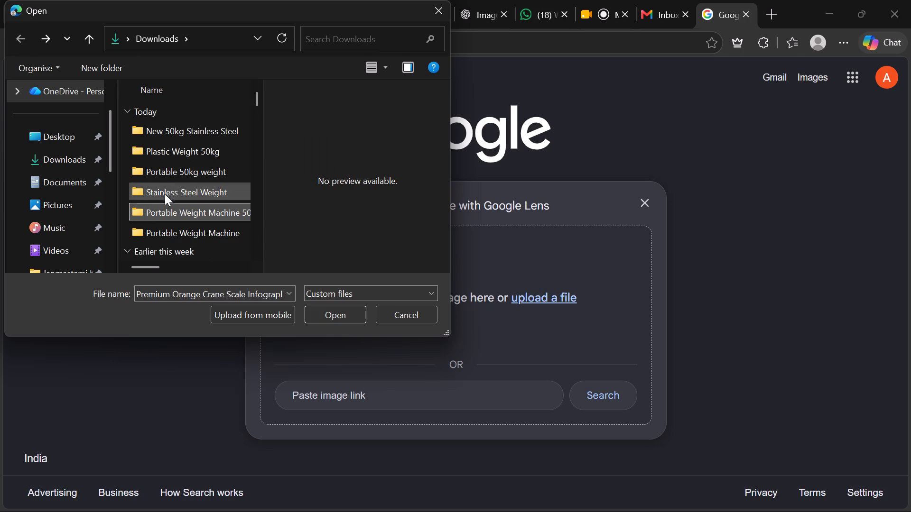
double_click(164, 195)
click(21, 41)
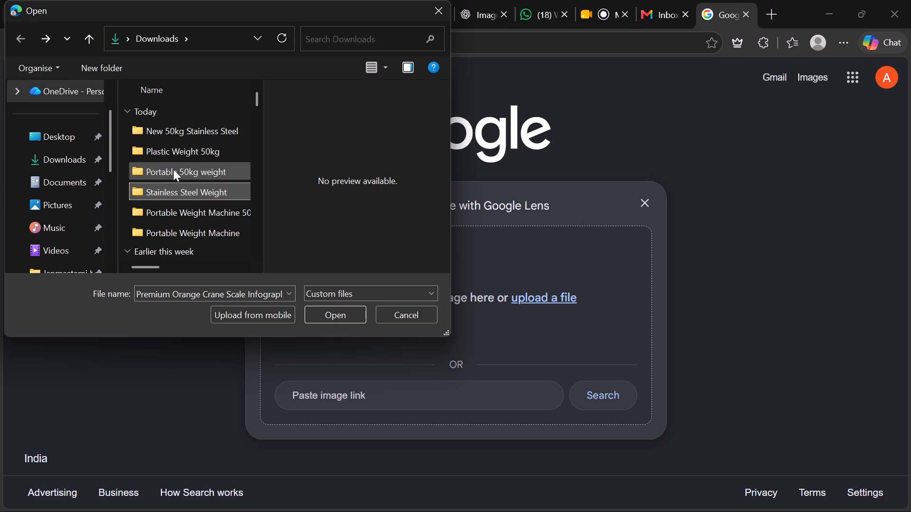
Run a Google Lens search with the angled digital luggage scale photo from the Portable 50kg weight folder.
triple_click(173, 169)
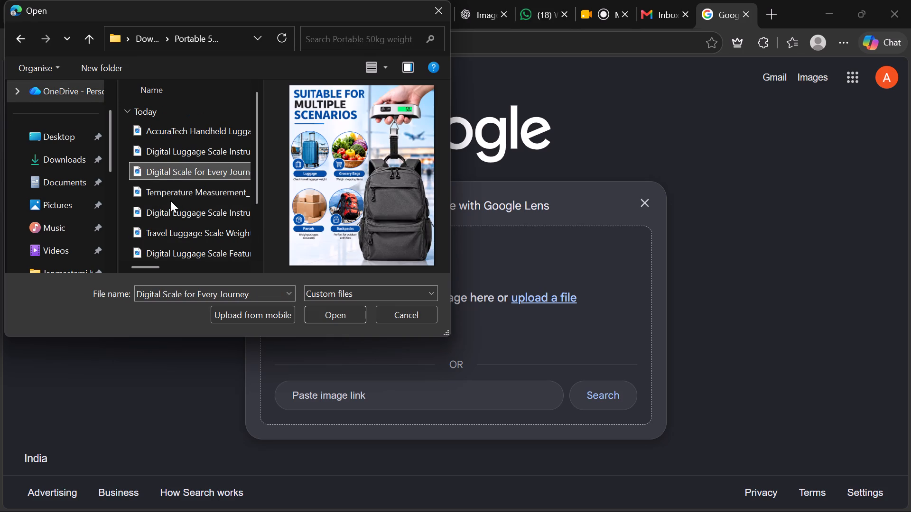
click(168, 207)
key(Down)
key(Down)
key(Down)
key(Down)
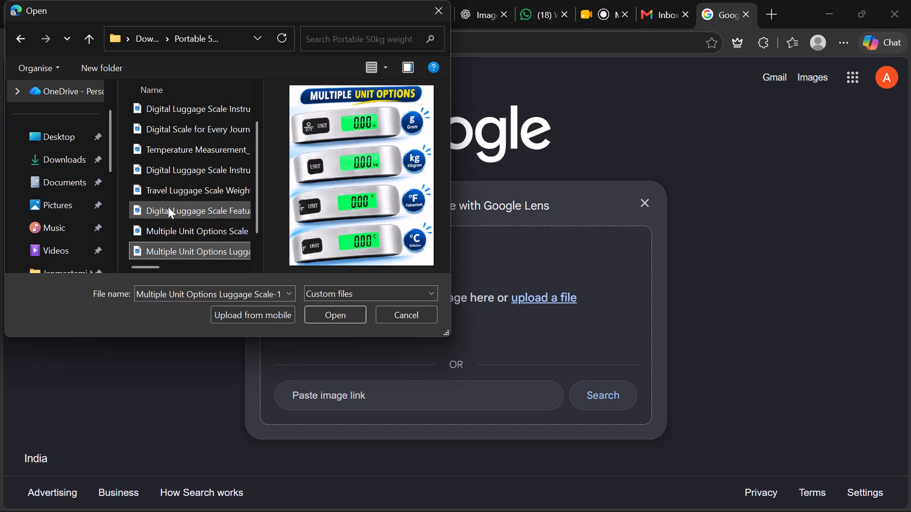
key(Up)
key(Down)
key(Down)
key(Down)
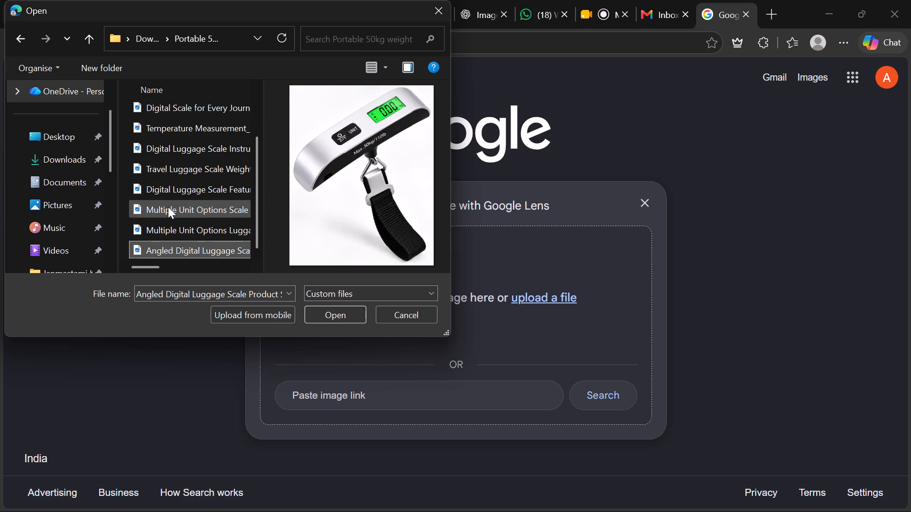
key(Return)
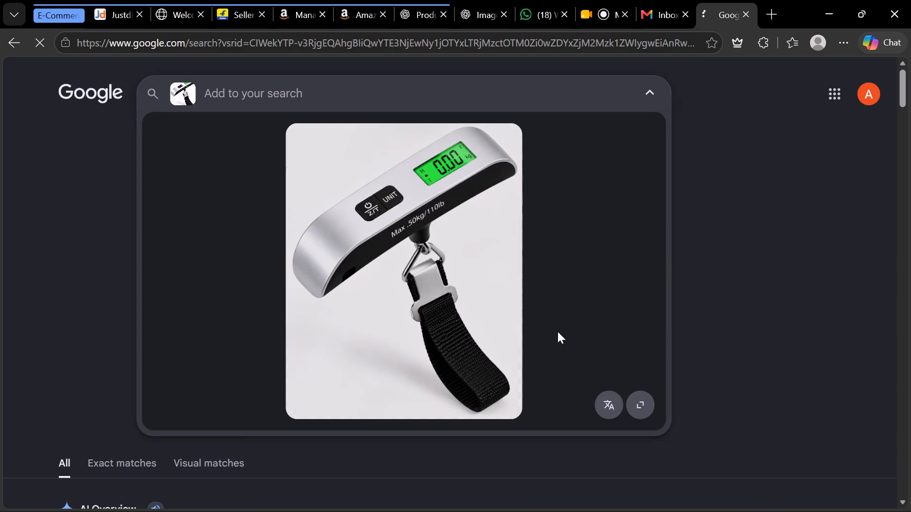
Open the SLOVIC and PAVITYAKSH Flipkart listings from the visual matches, each in its own new tab.
scroll(558, 331, down, 2)
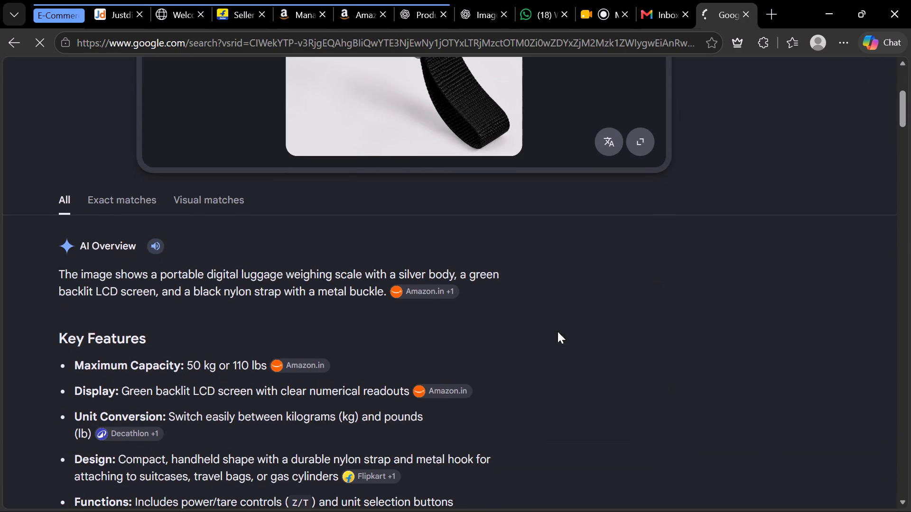
scroll(558, 331, down, 4)
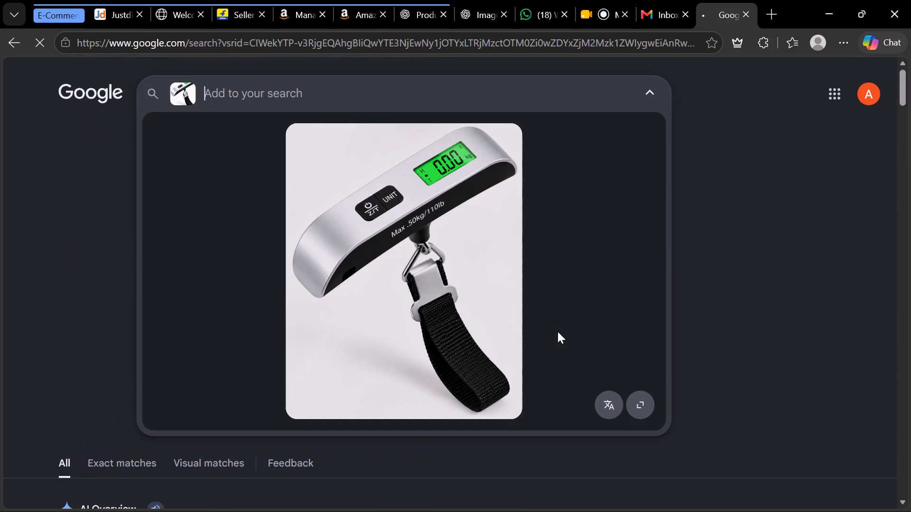
scroll(558, 331, down, 3)
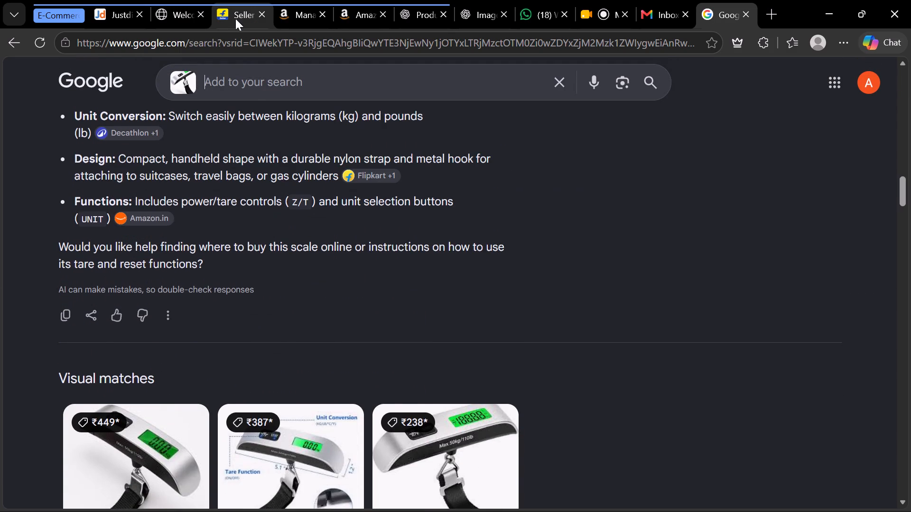
click(236, 19)
click(715, 8)
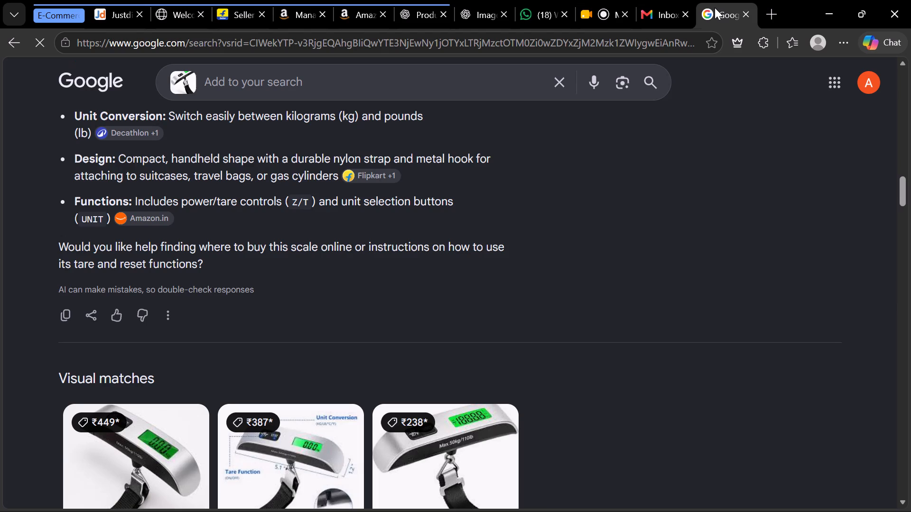
scroll(391, 296, down, 2)
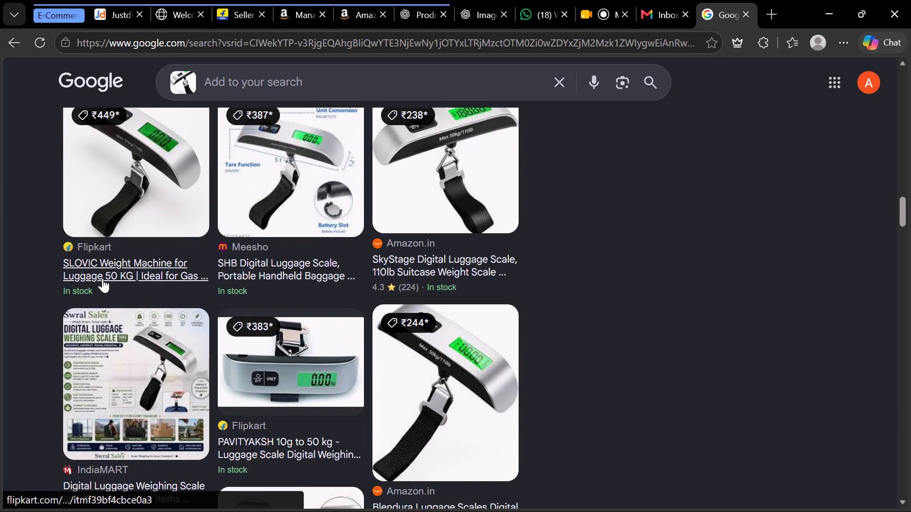
click(102, 278)
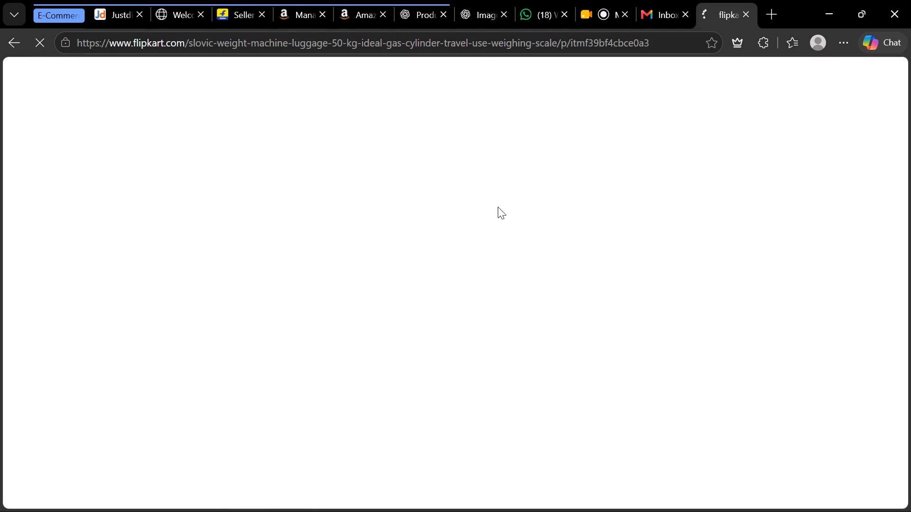
click(7, 43)
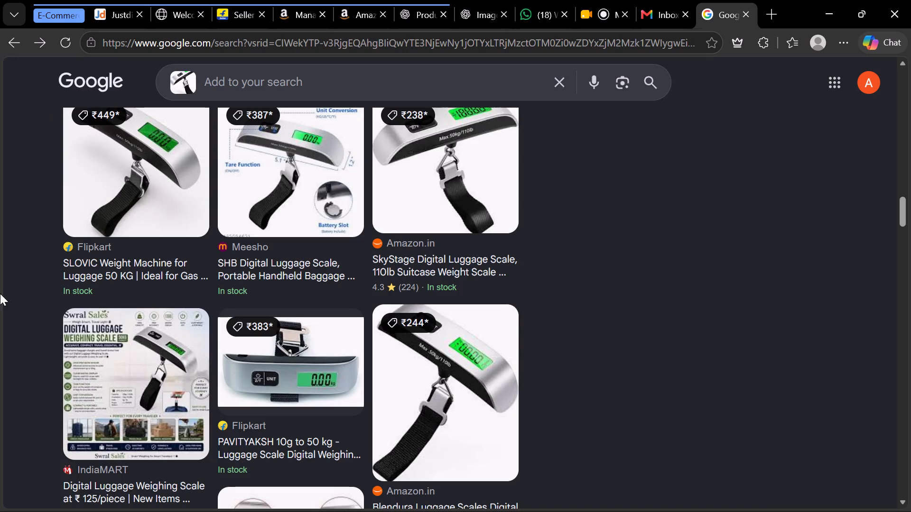
right_click(87, 272)
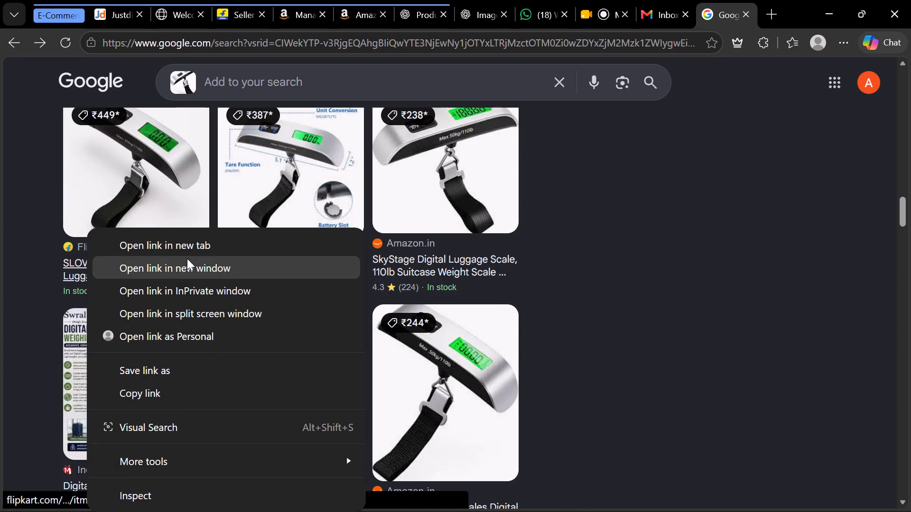
click(199, 250)
scroll(457, 380, down, 2)
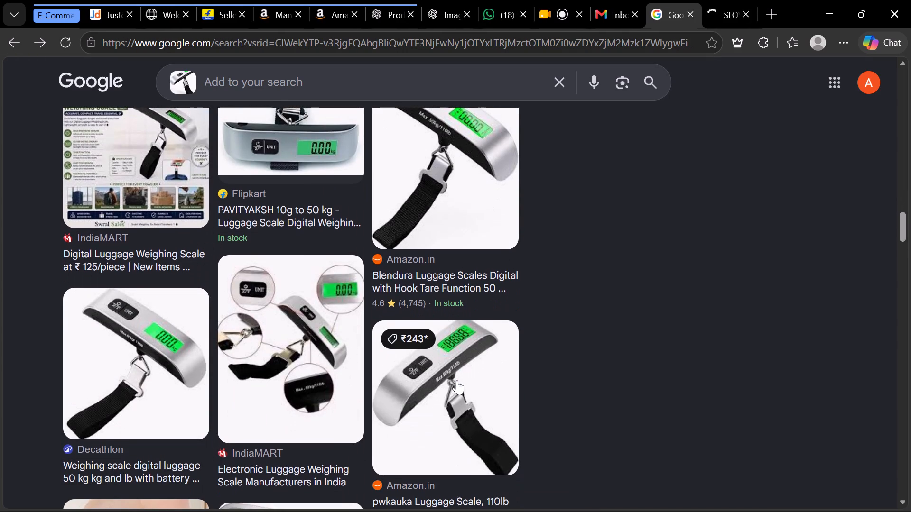
right_click(289, 222)
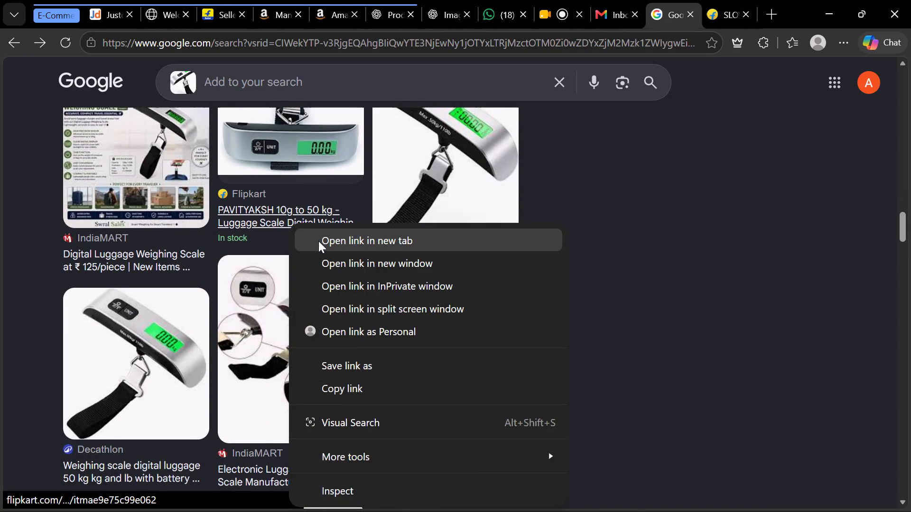
click(318, 241)
Examine the SLOVIC and PAVITYAKSH product pages, including SLOVIC's full title, and compare their category paths and details.
click(673, 5)
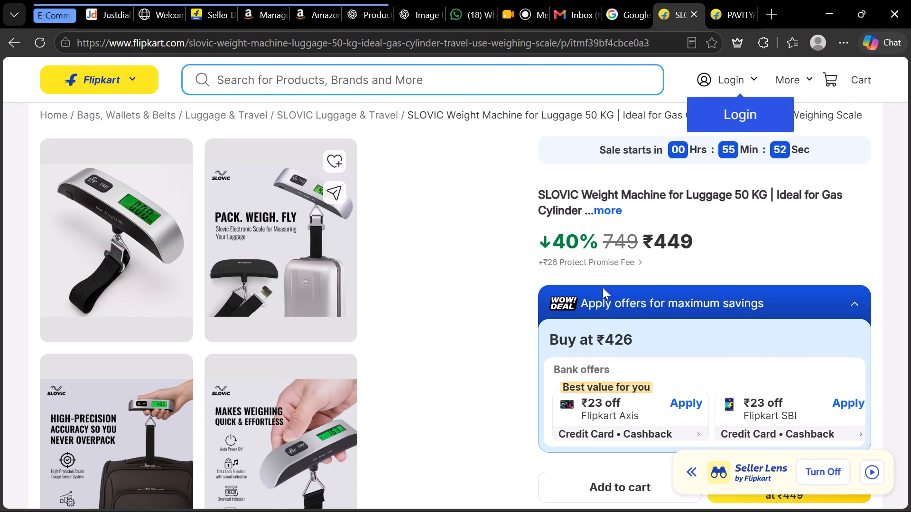
scroll(546, 252, down, 2)
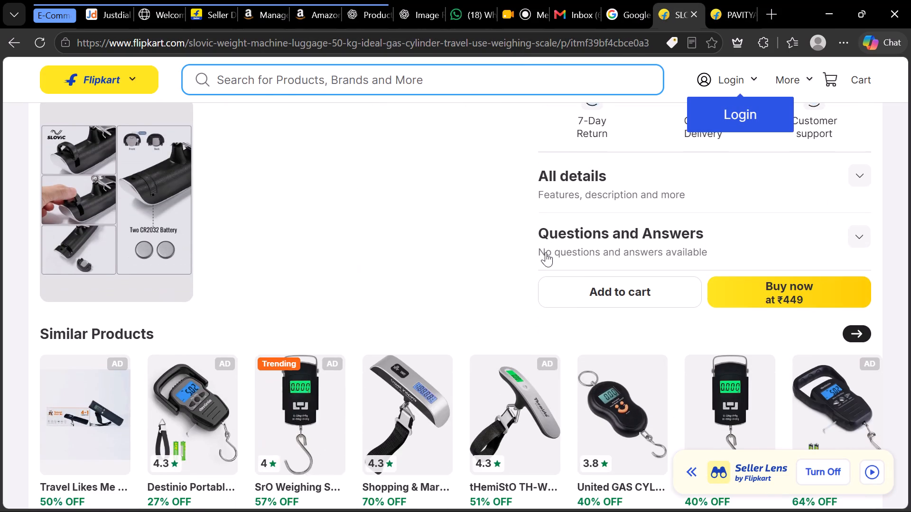
scroll(546, 252, down, 1)
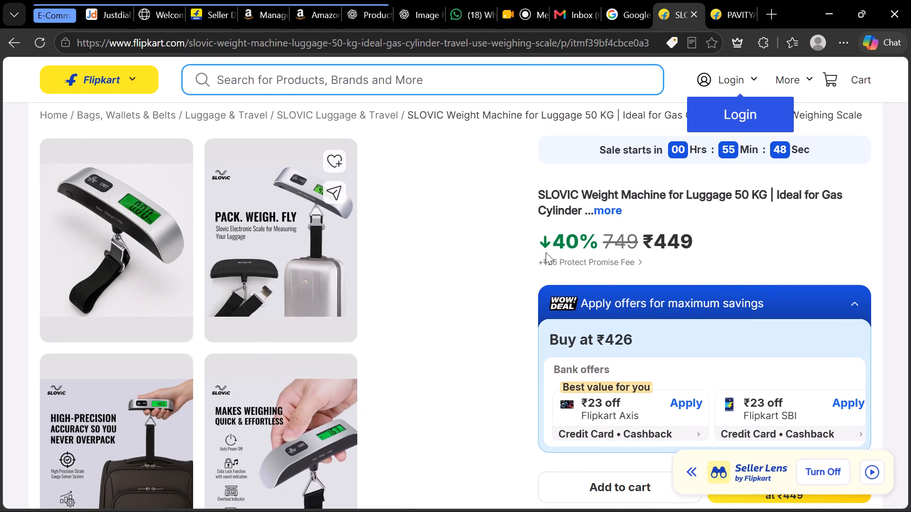
click(600, 210)
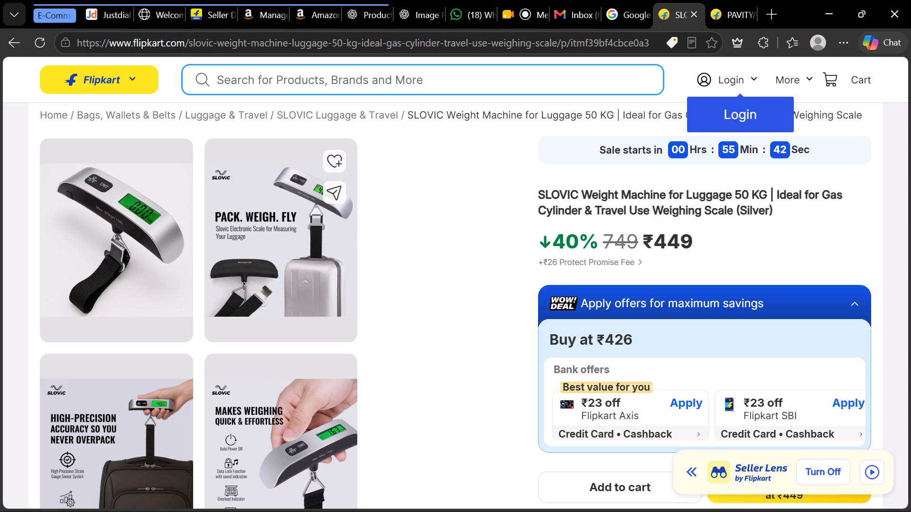
click(725, 6)
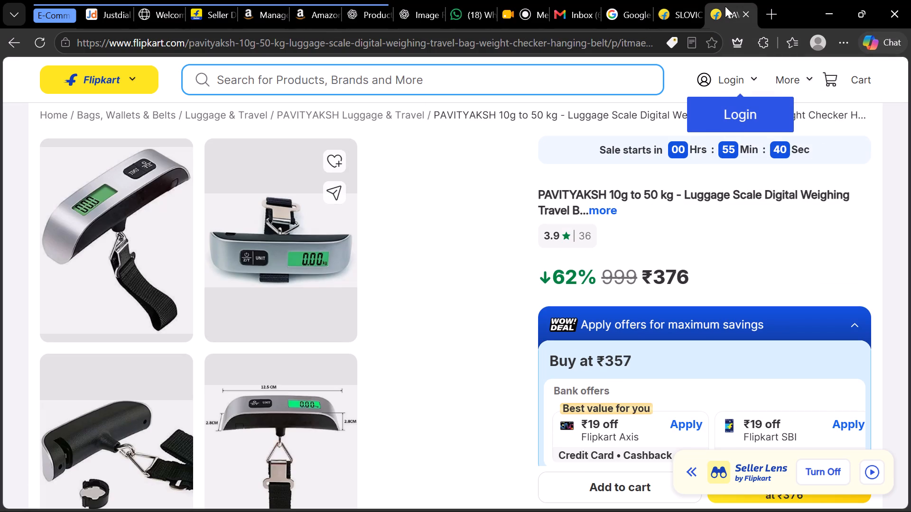
click(674, 6)
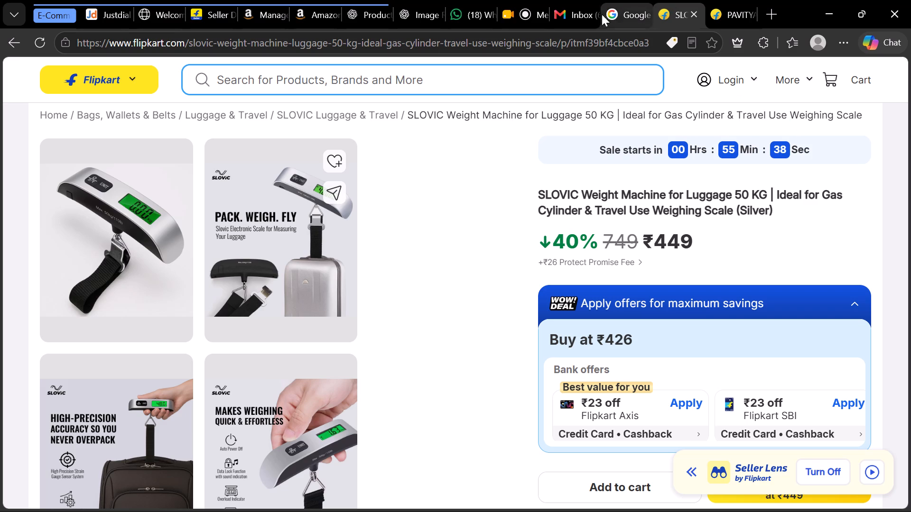
click(622, 16)
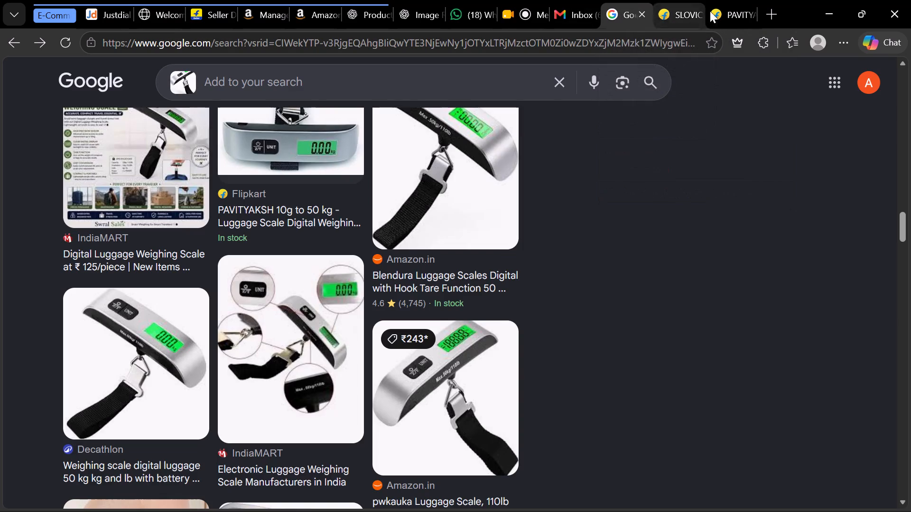
click(683, 16)
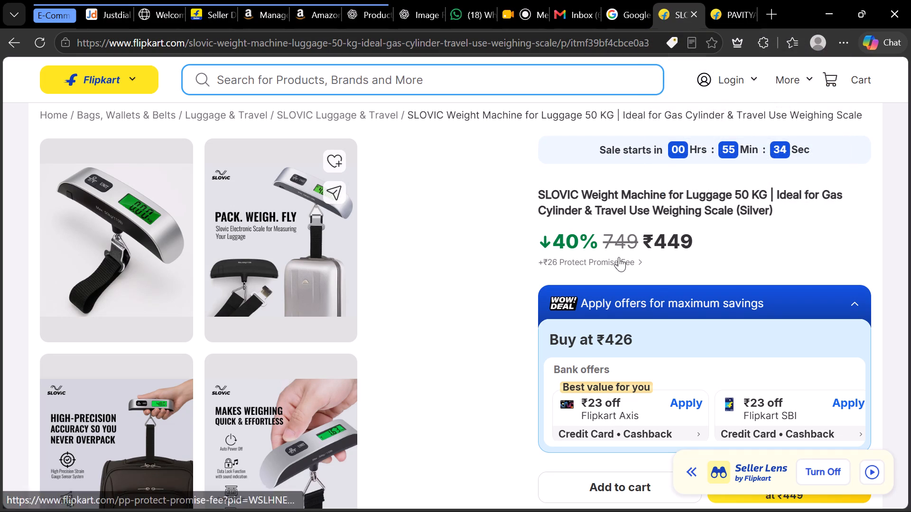
click(624, 14)
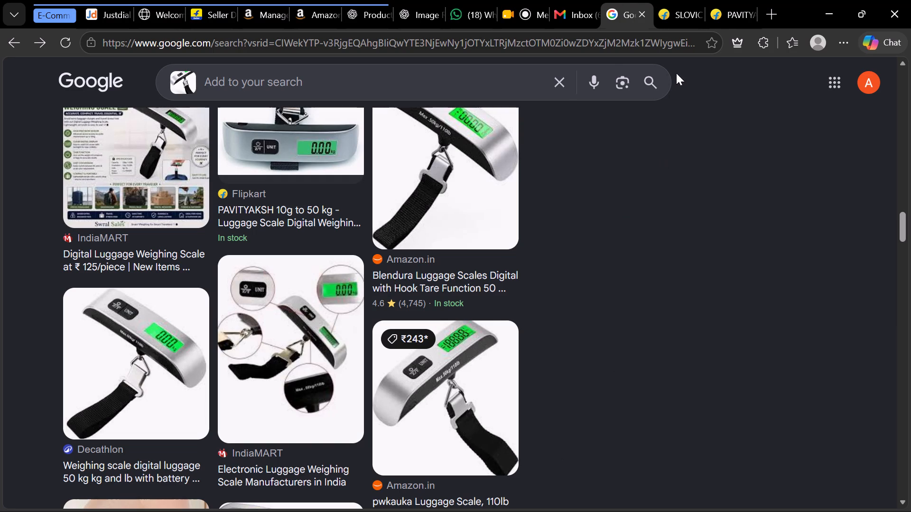
click(681, 21)
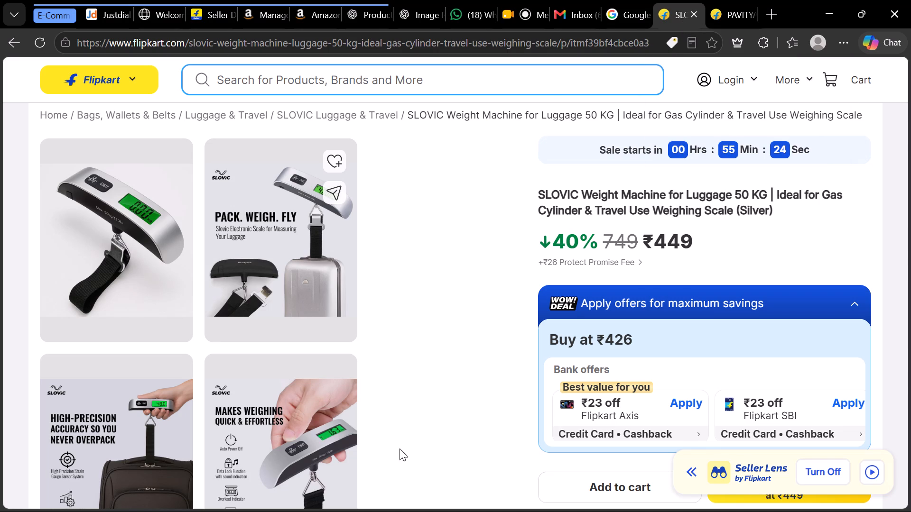
click(716, 8)
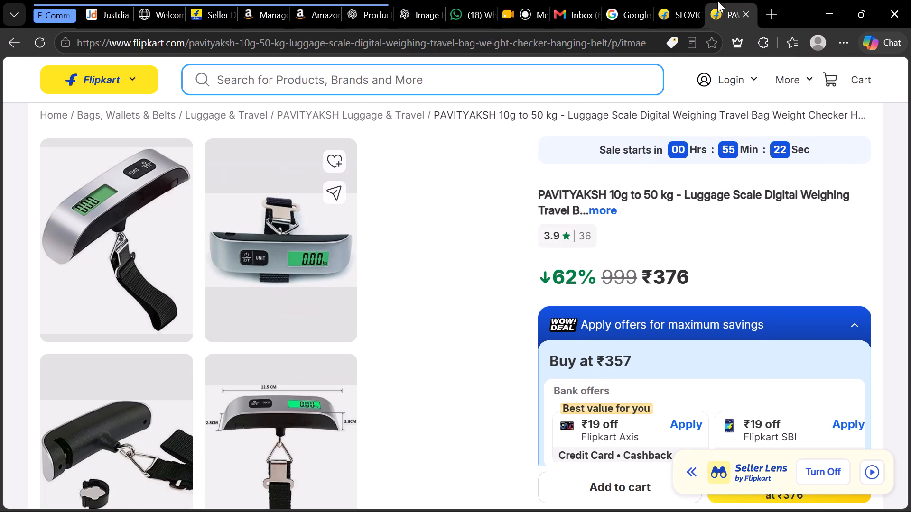
click(670, 7)
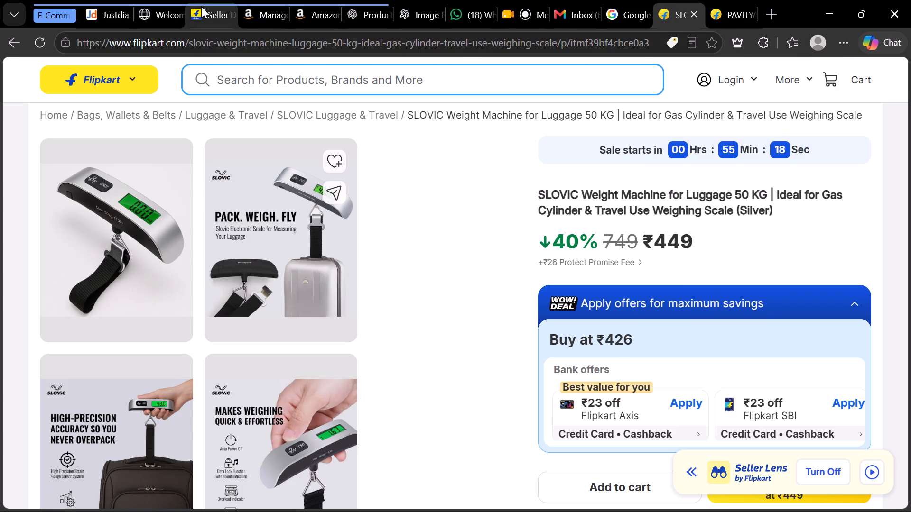
Search the Seller Hub product verticals for "luggage & Travel", checking the wording against the SLOVIC page's category path.
click(201, 6)
click(203, 235)
text(luggage)
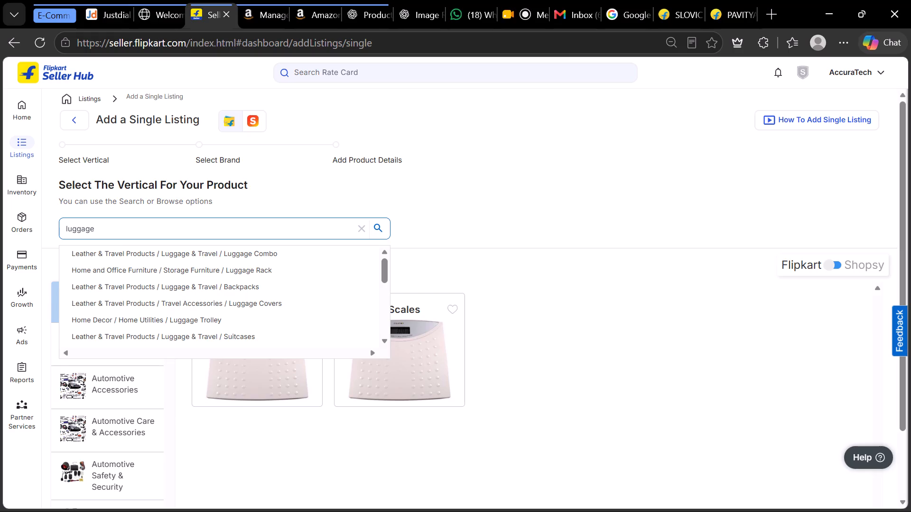
click(683, 18)
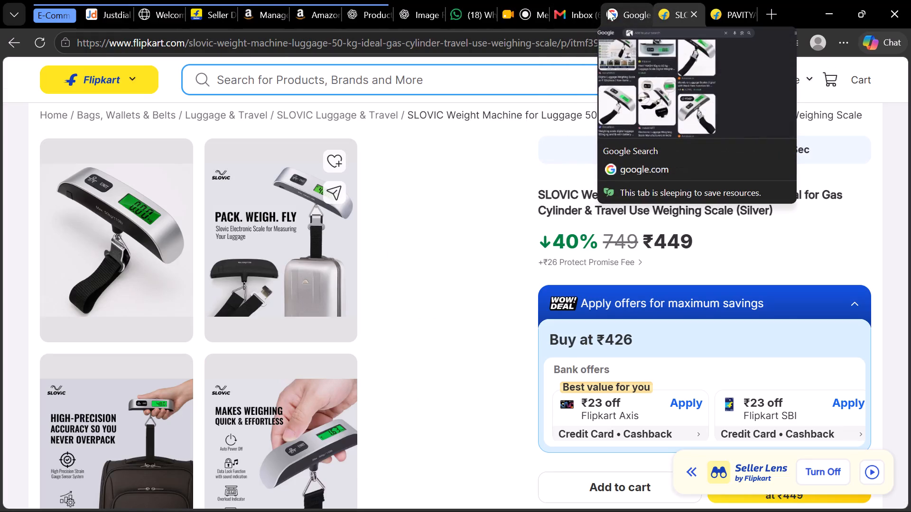
click(210, 11)
key(space)
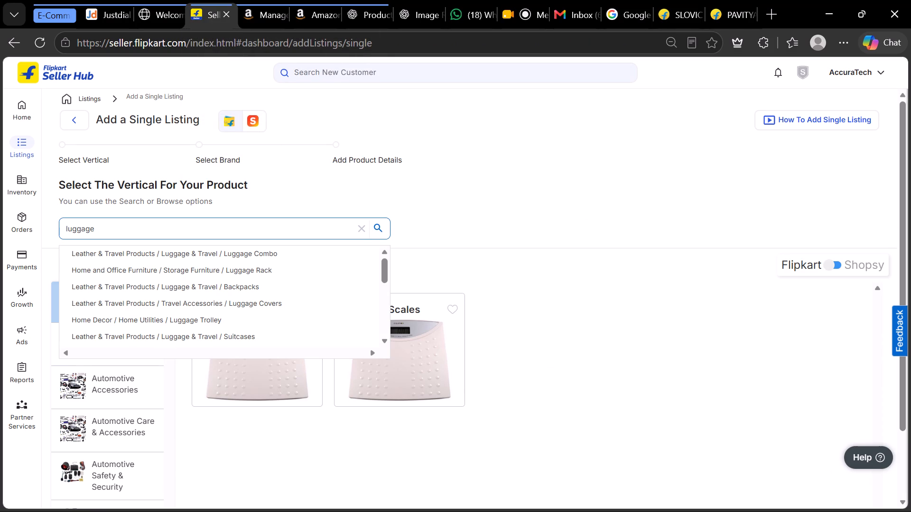
text(& Travel)
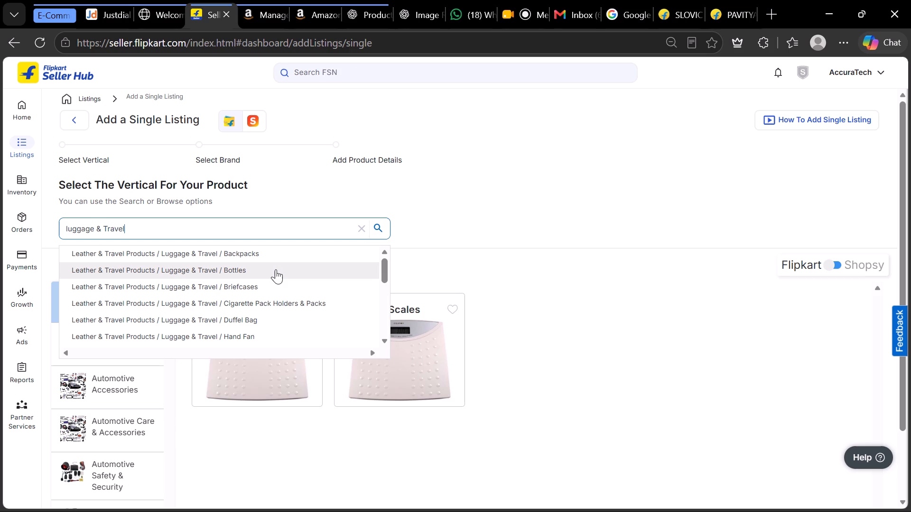
Look through the suggested Luggage & Travel verticals for one that fits a luggage weighing scale.
scroll(276, 269, down, 2)
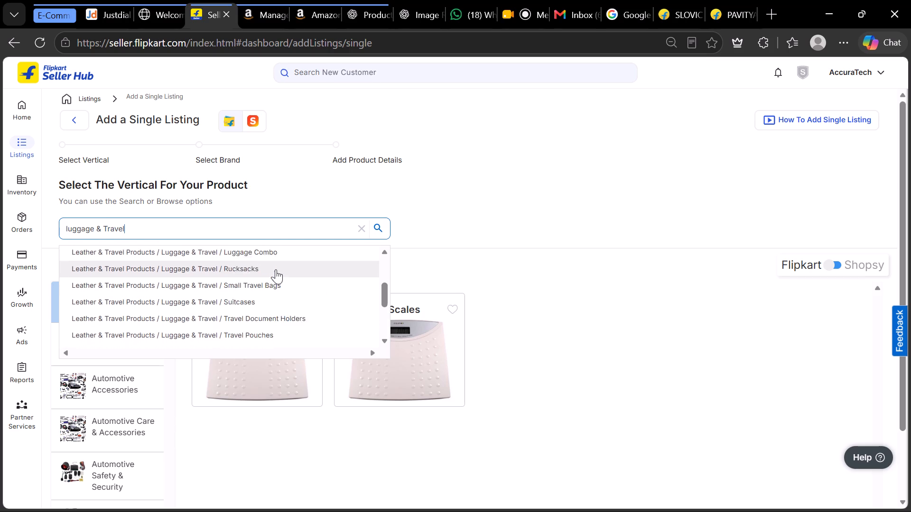
scroll(276, 269, down, 3)
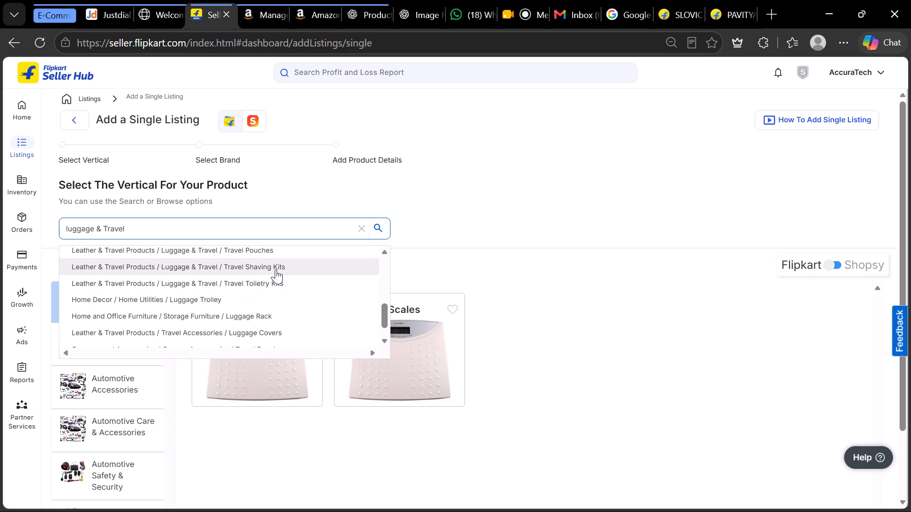
scroll(276, 269, down, 1)
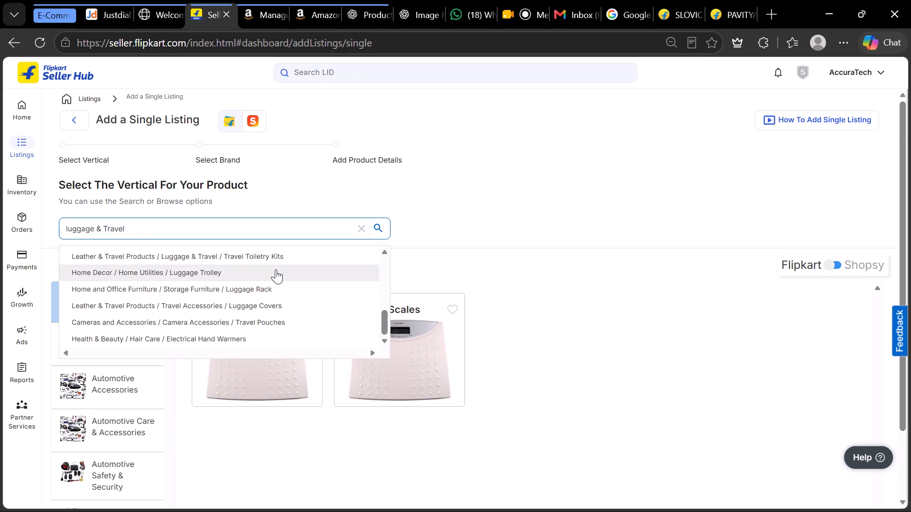
scroll(276, 269, down, 2)
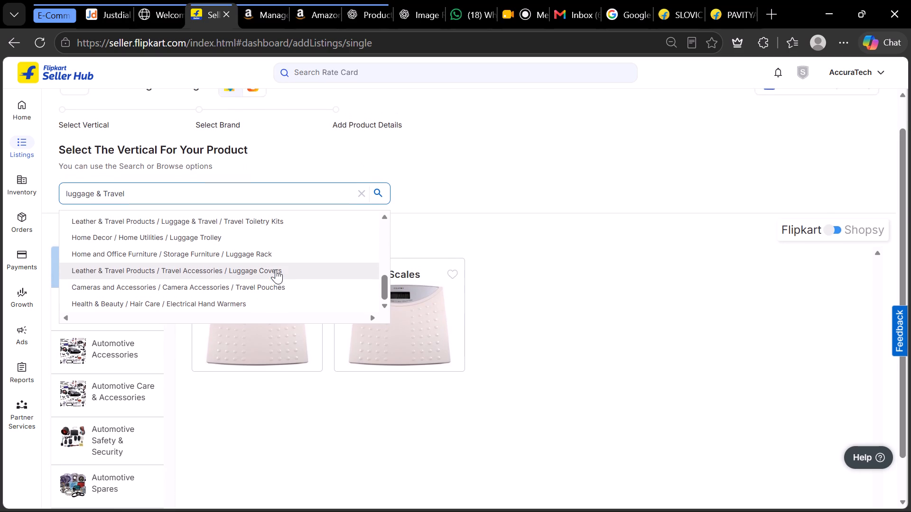
scroll(276, 269, down, 1)
scroll(276, 269, up, 6)
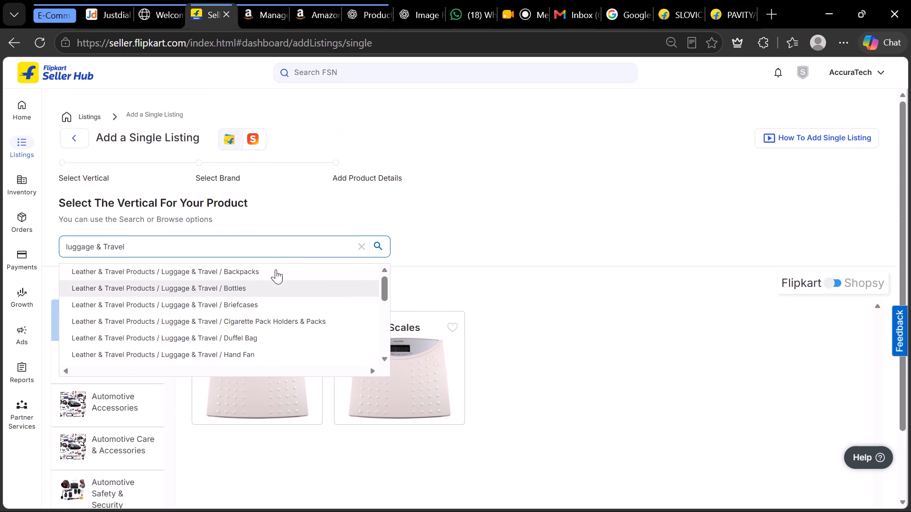
scroll(276, 269, up, 1)
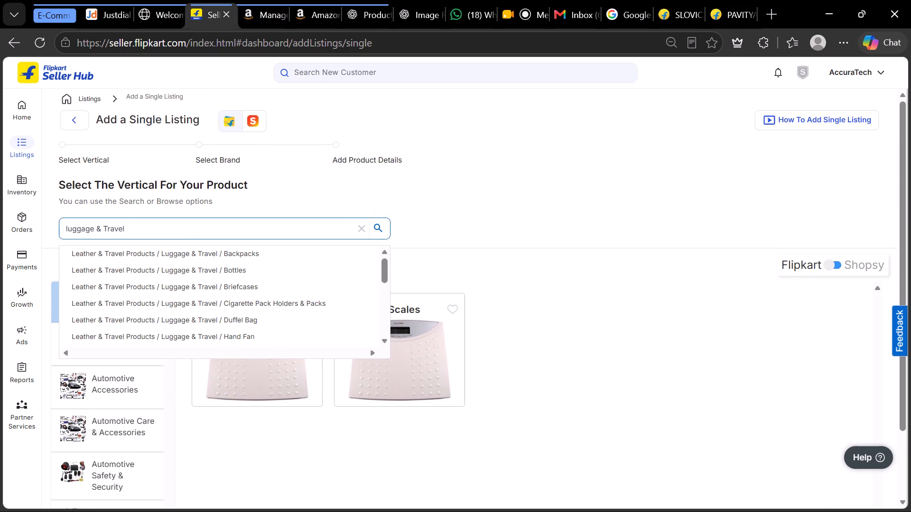
Search the verticals for "weighing", choose Home & Kitchen Accessories / Bakeware / Weighing Scales, review its allowed products and proceed to brand selection.
key(ctrl+a)
key(BackSpace)
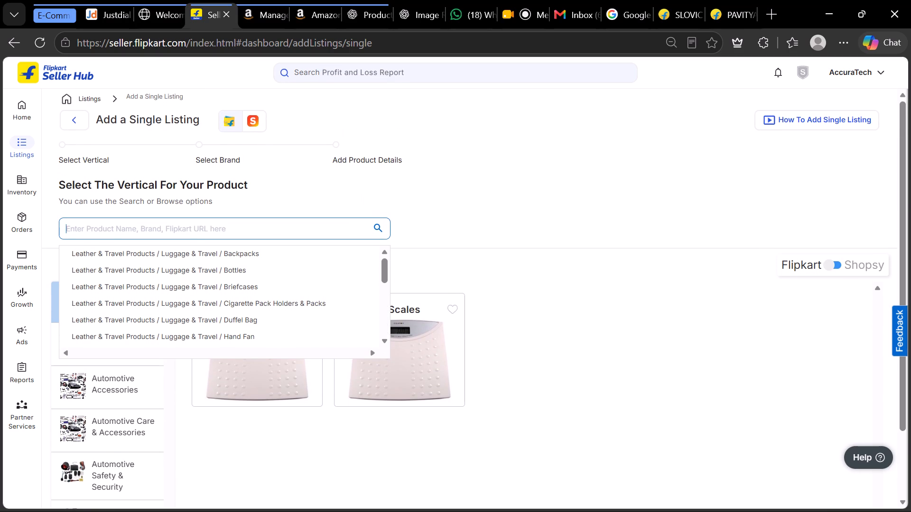
text(weigh)
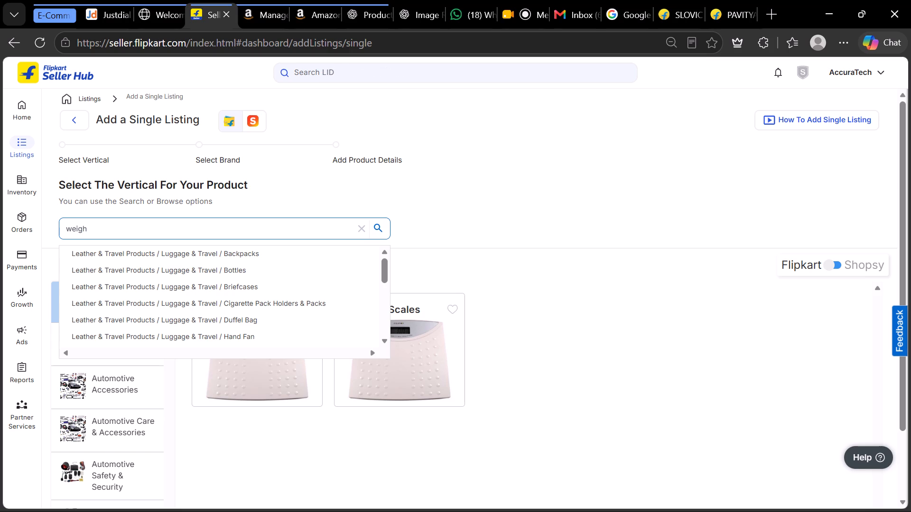
text(in)
text(g)
key(space)
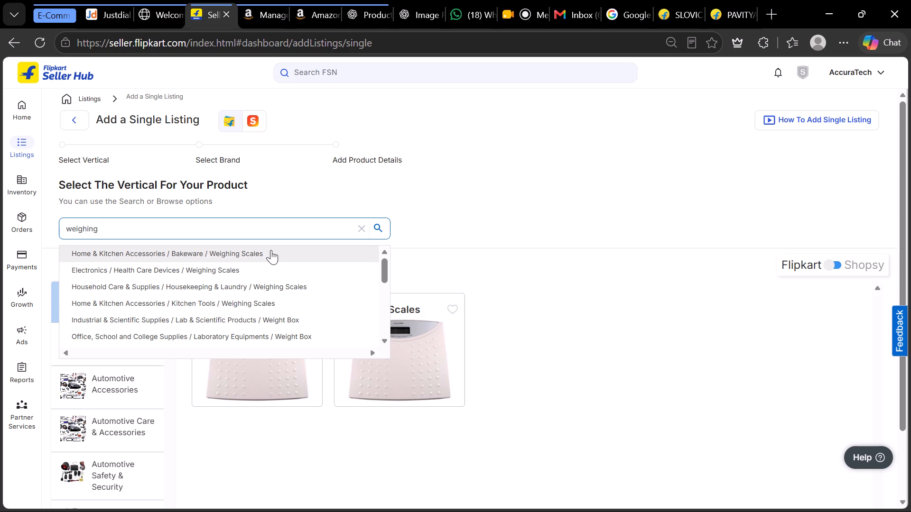
click(271, 250)
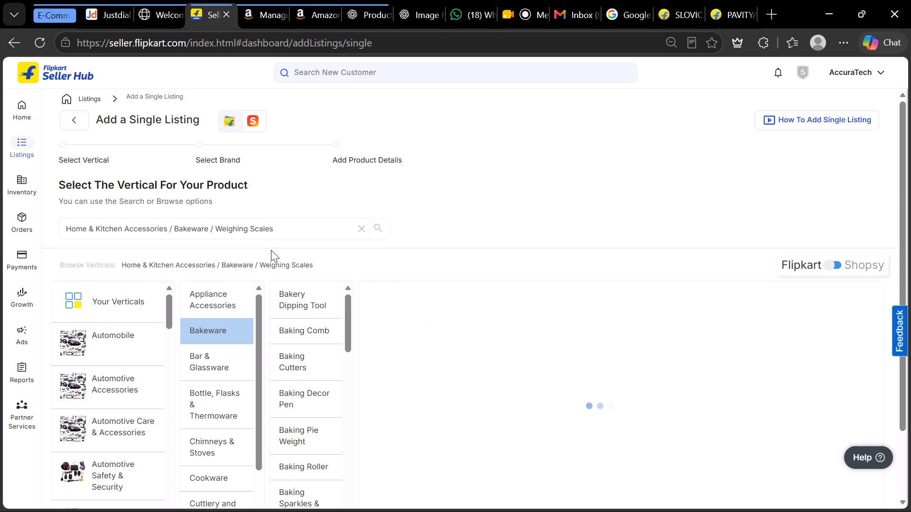
scroll(465, 351, down, 4)
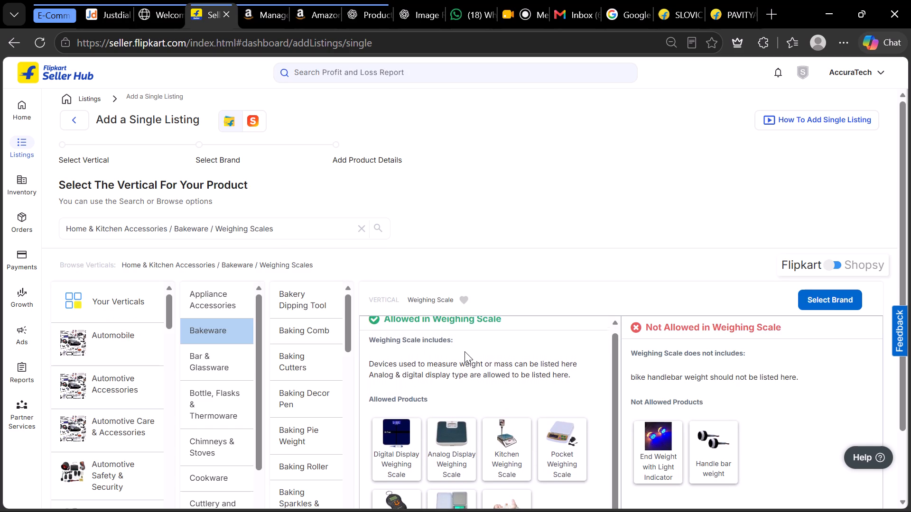
scroll(465, 351, down, 2)
scroll(586, 227, down, 2)
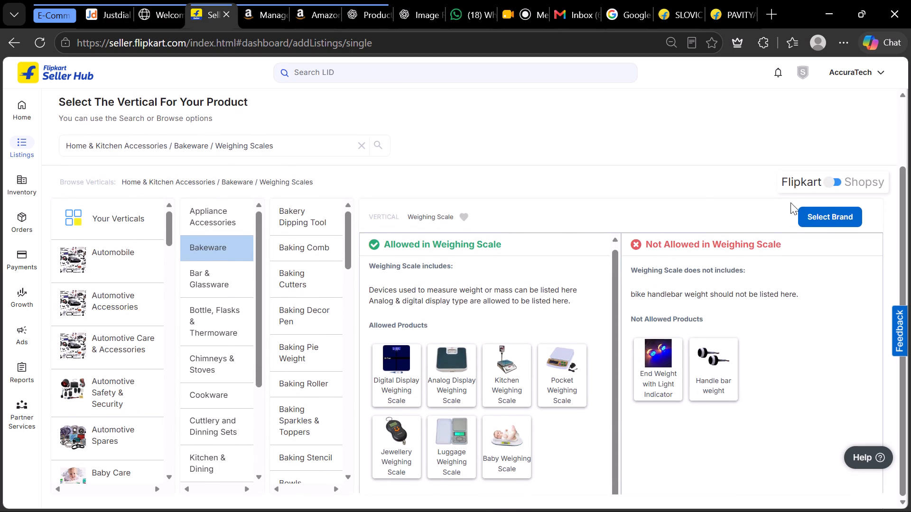
click(820, 215)
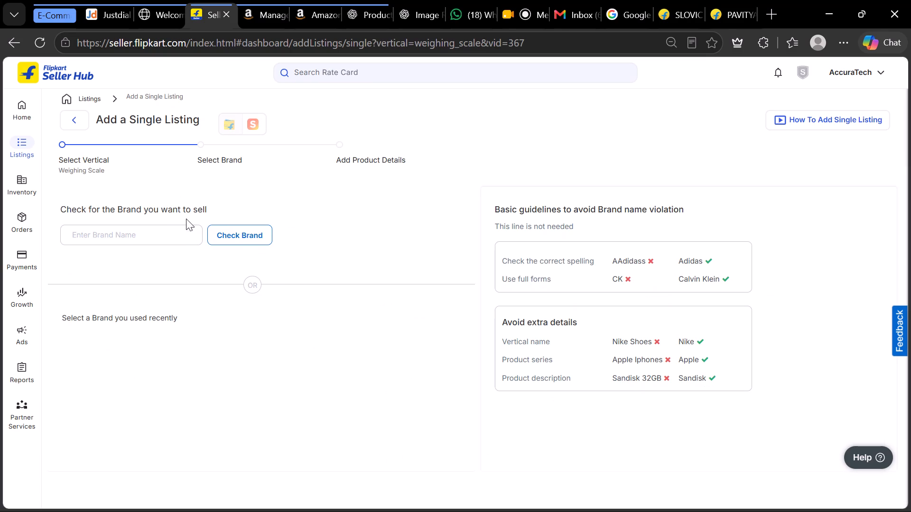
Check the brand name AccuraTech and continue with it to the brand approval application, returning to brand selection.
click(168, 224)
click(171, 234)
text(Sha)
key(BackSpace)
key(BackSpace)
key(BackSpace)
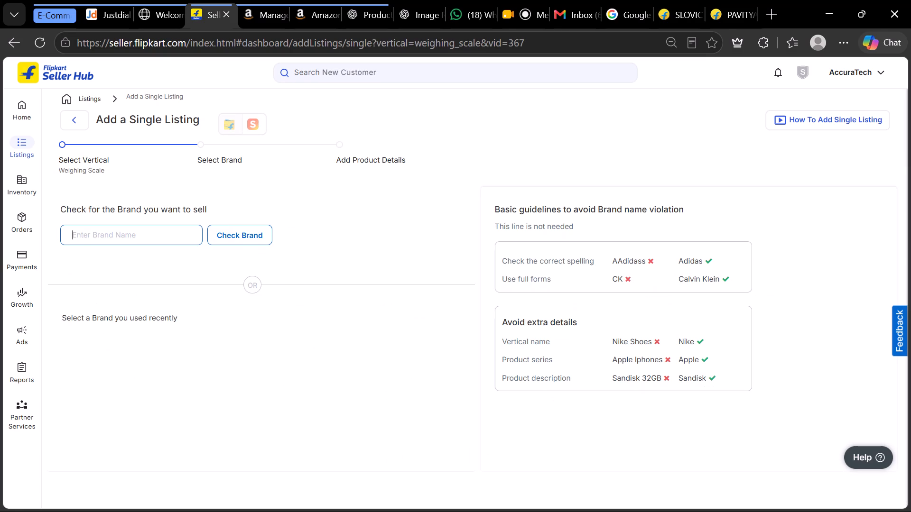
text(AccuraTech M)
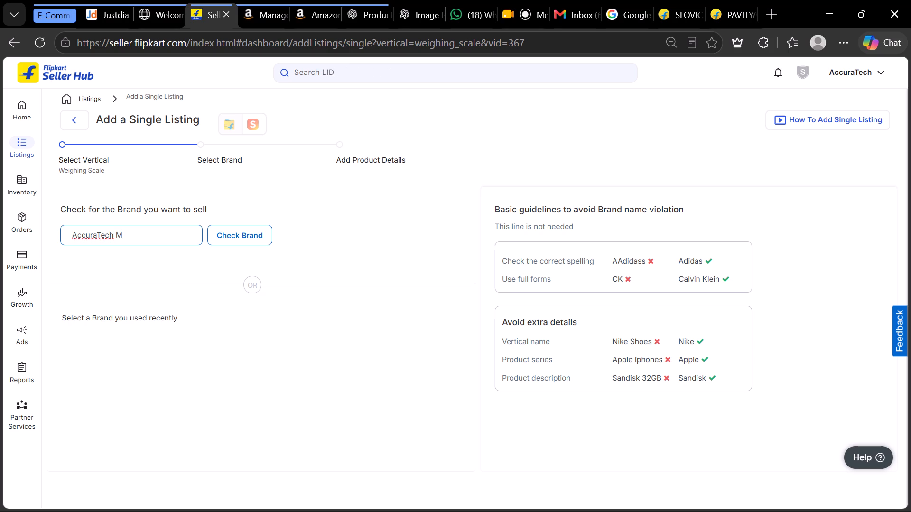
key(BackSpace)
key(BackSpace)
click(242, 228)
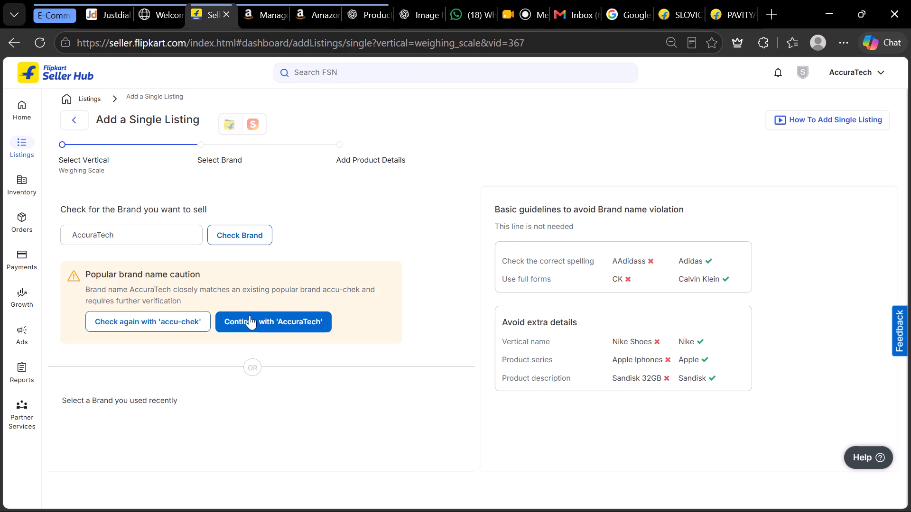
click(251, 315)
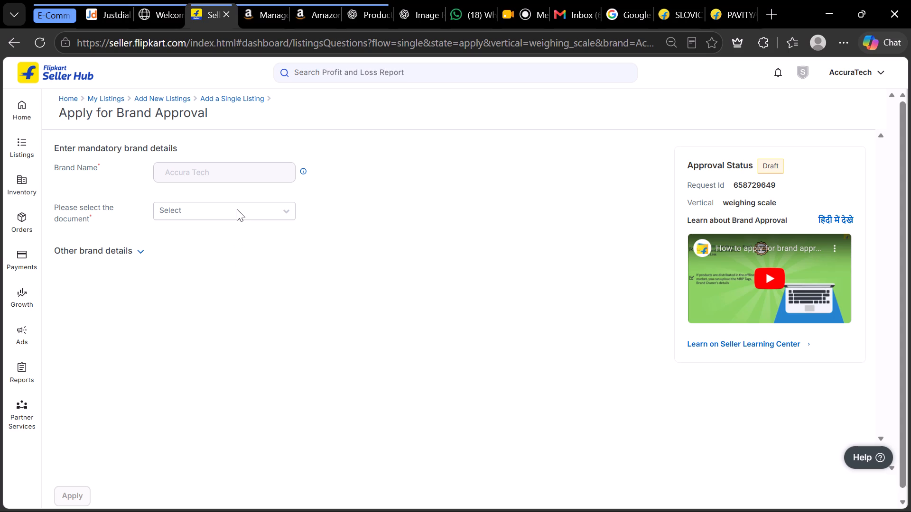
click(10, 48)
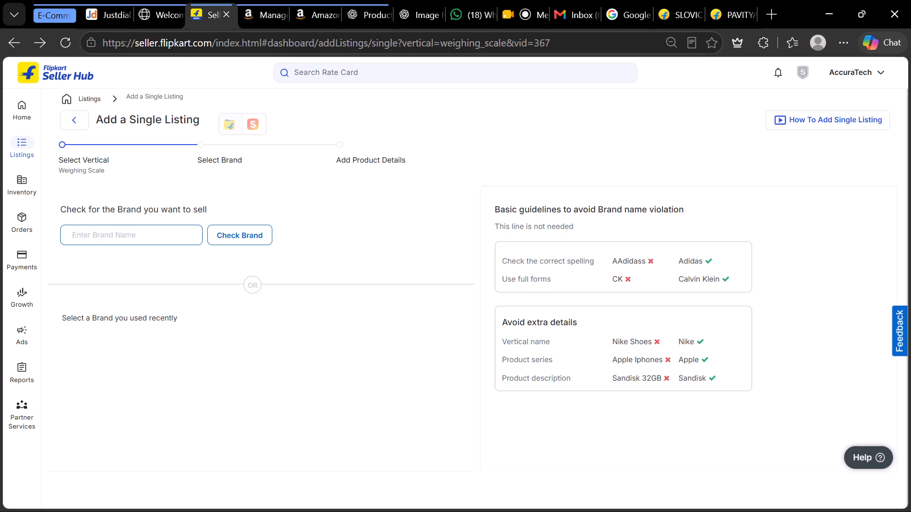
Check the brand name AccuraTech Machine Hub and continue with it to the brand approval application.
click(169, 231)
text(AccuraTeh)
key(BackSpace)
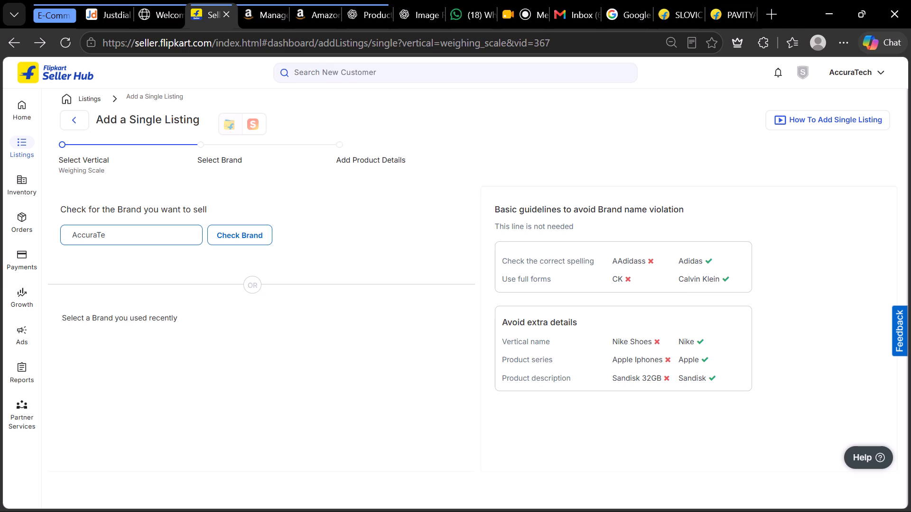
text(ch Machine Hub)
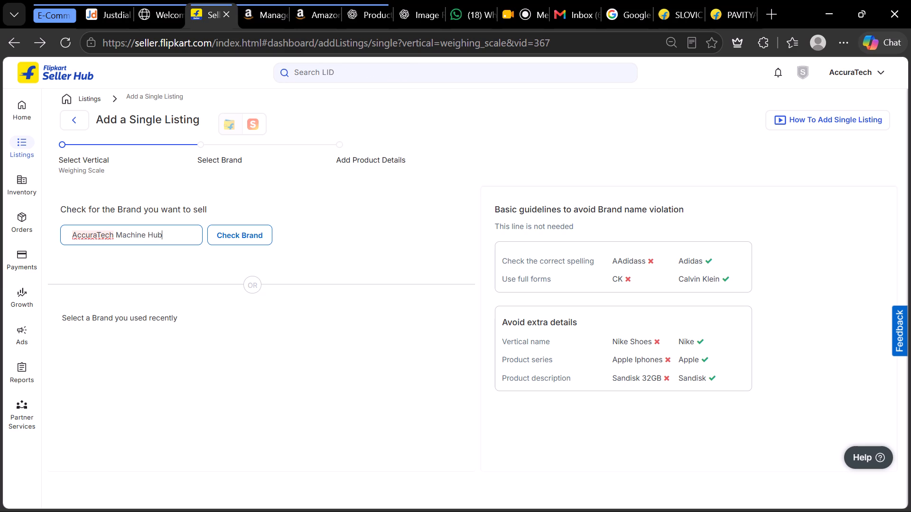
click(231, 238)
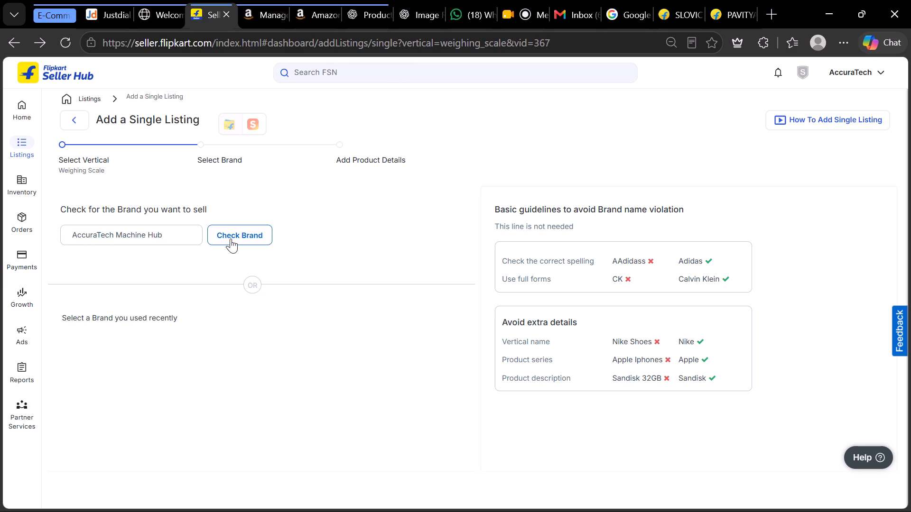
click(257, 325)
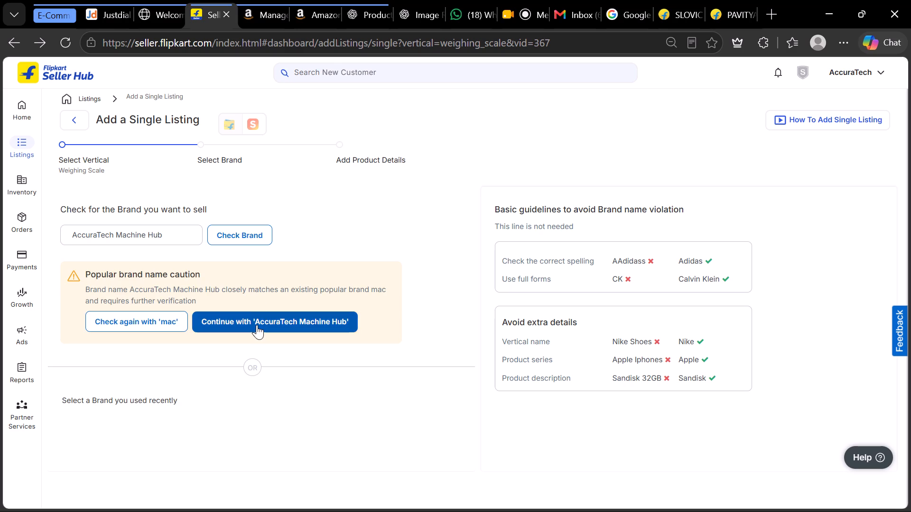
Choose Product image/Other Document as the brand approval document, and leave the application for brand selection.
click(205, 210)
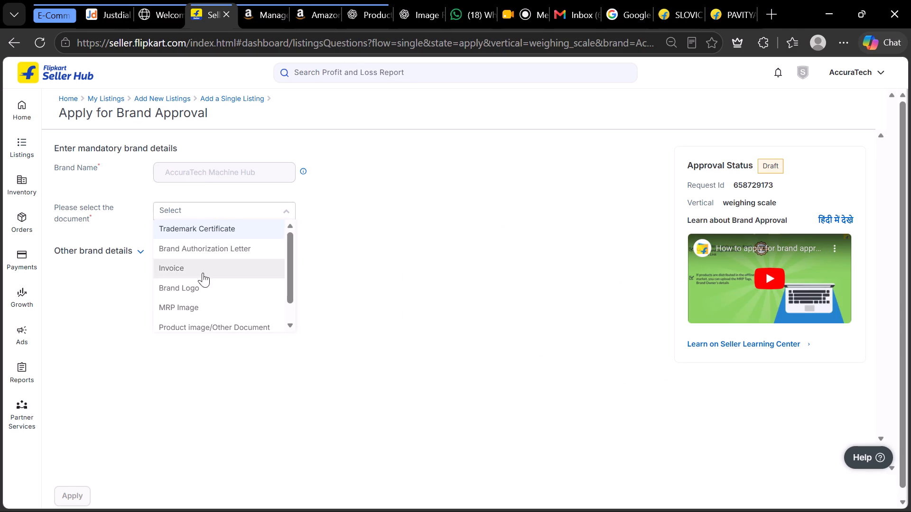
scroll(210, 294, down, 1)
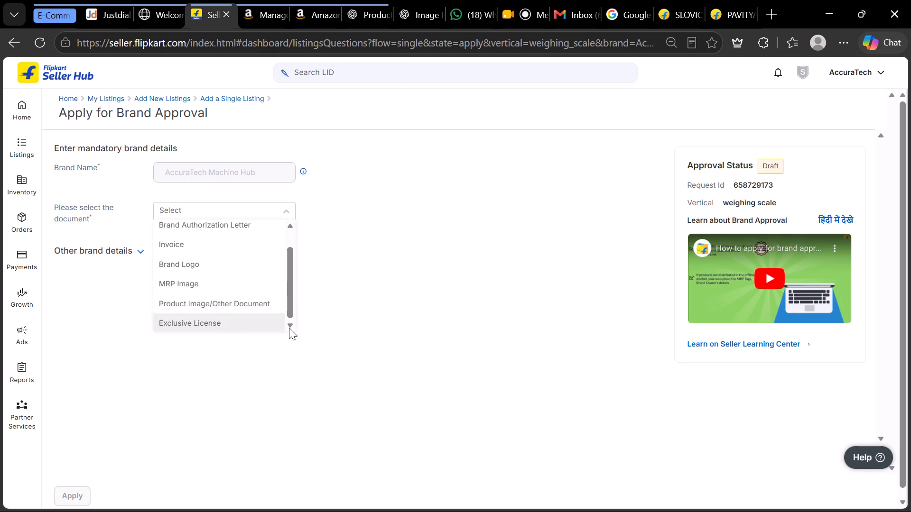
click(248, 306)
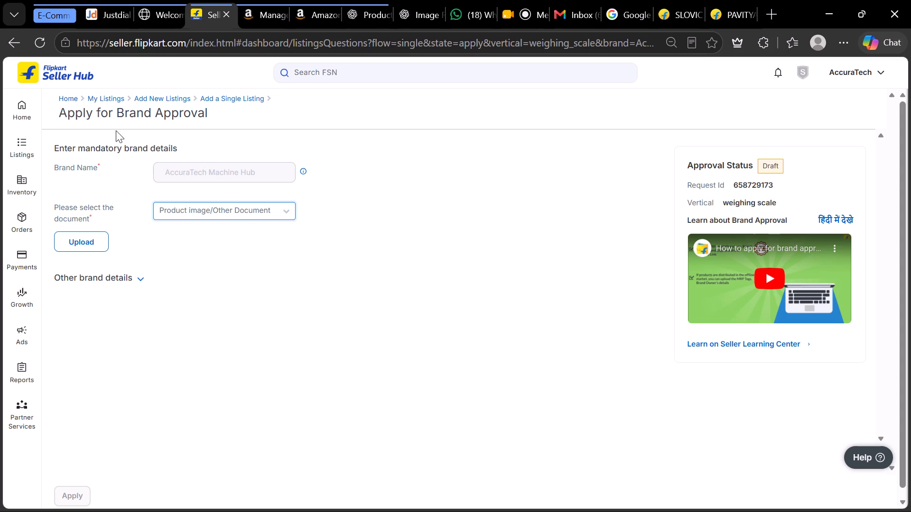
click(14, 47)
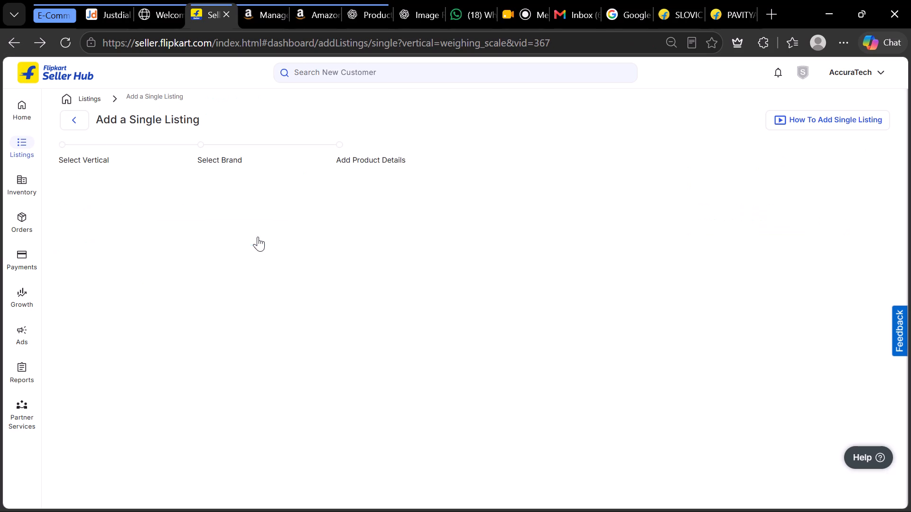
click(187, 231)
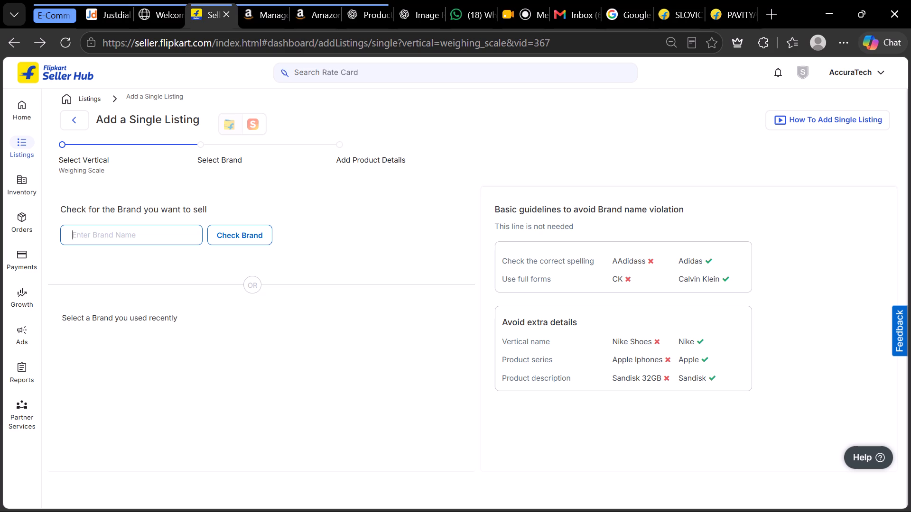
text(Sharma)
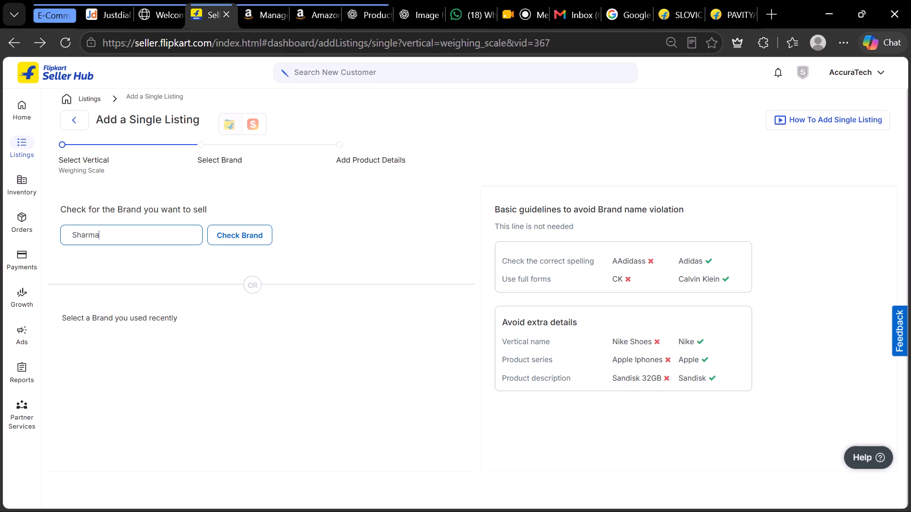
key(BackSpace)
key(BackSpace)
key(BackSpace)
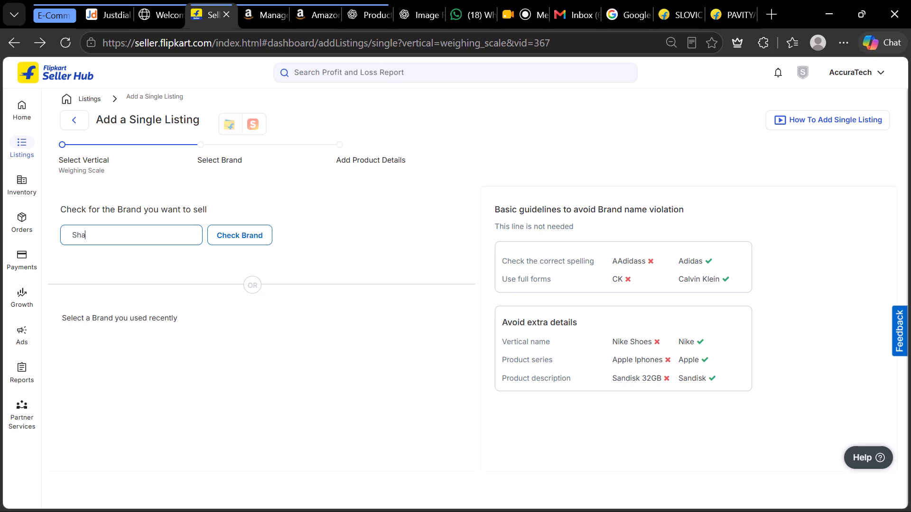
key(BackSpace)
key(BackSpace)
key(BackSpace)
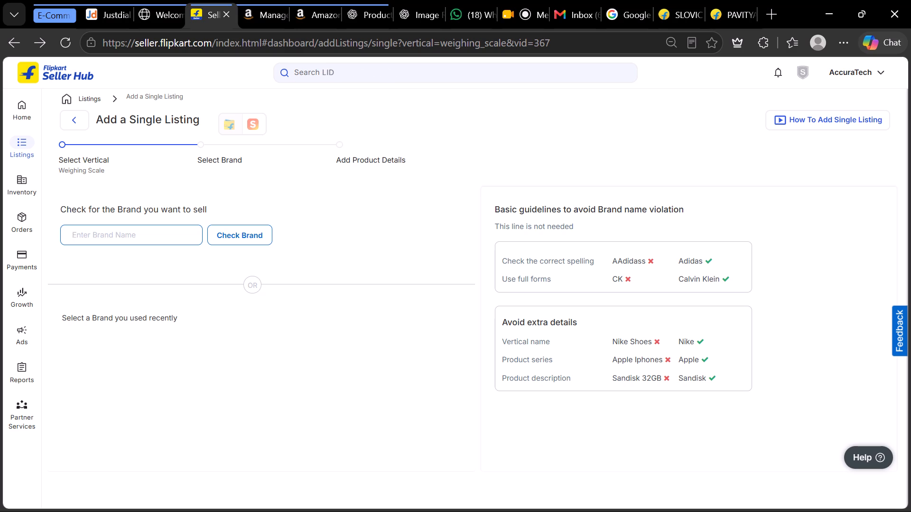
Enter AccuraTech Machine Hub as the brand name to check.
text(AccuraTech Machine)
key(space)
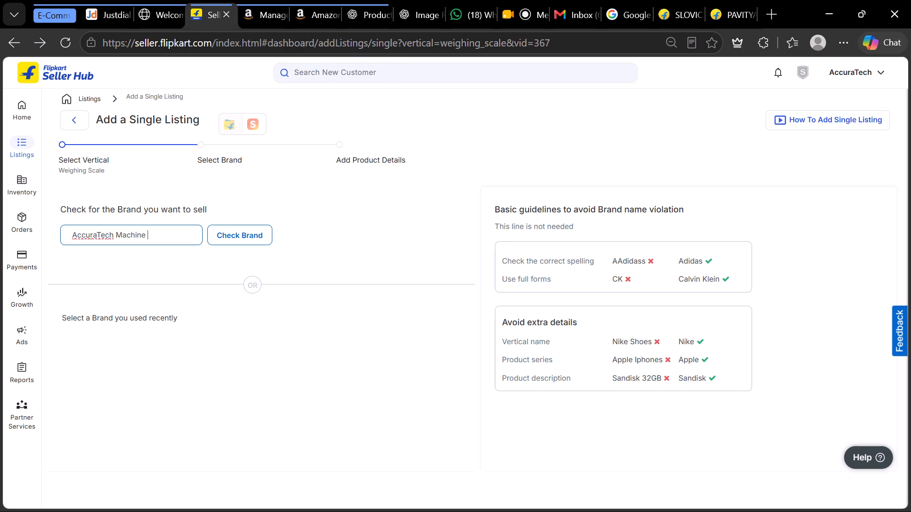
text(Hub)
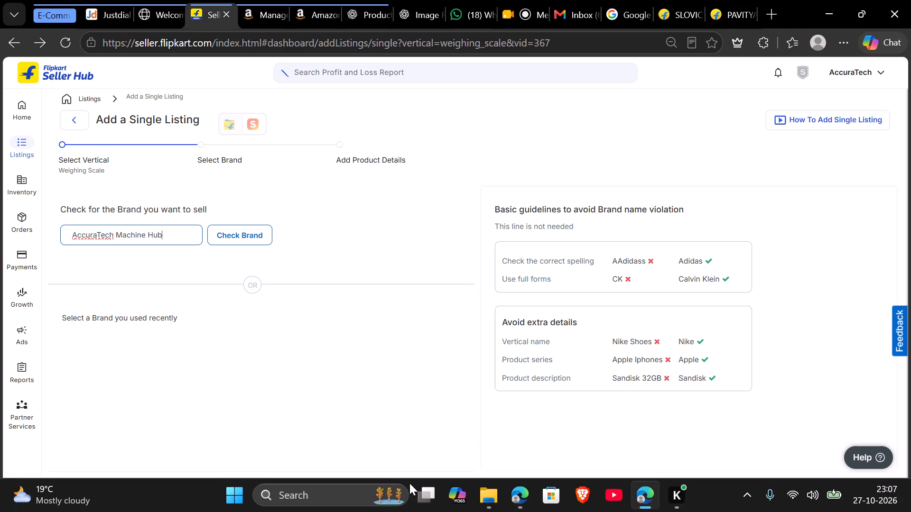
In File Explorer, open the AccuraTech Handheld Luggage Scale image from the Portable 50kg weight folder and examine the brand logo on the product.
click(480, 493)
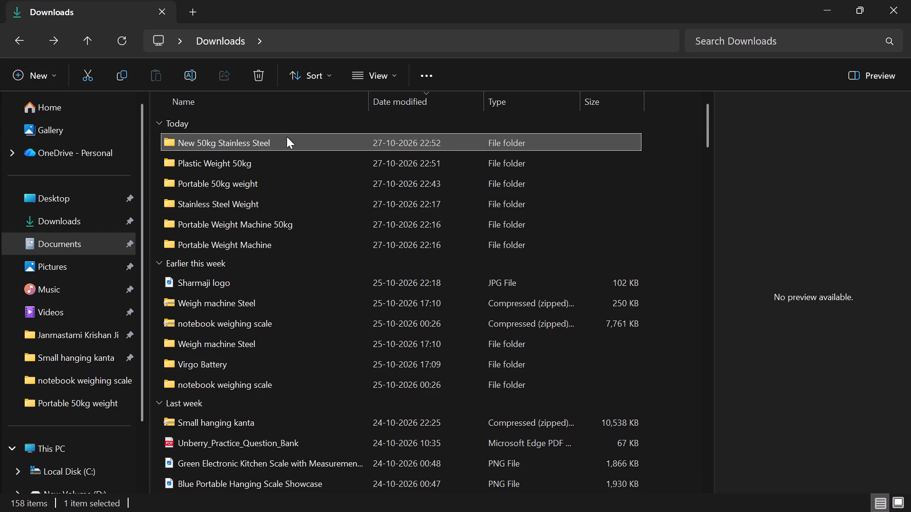
double_click(242, 181)
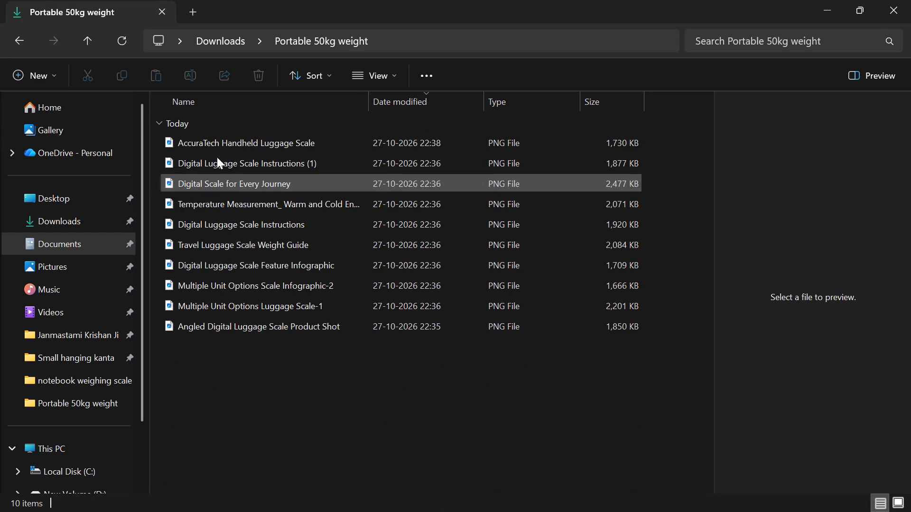
click(213, 138)
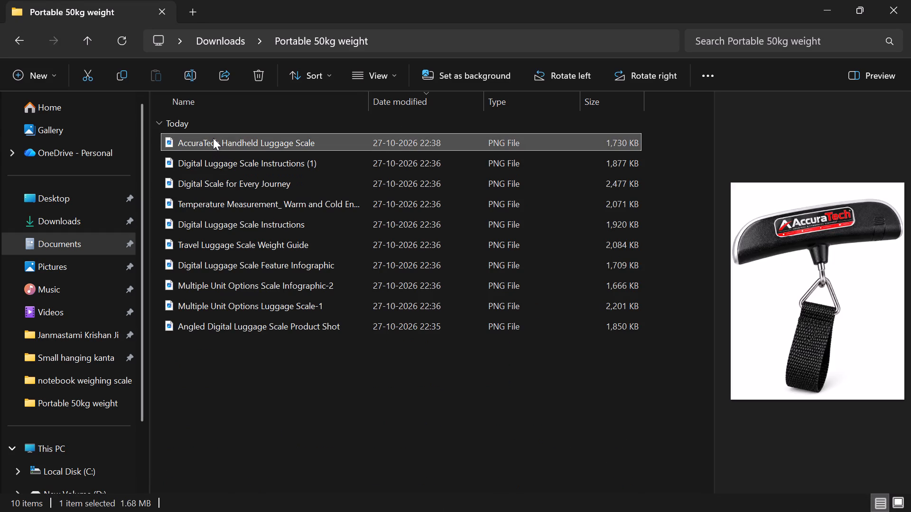
key(Return)
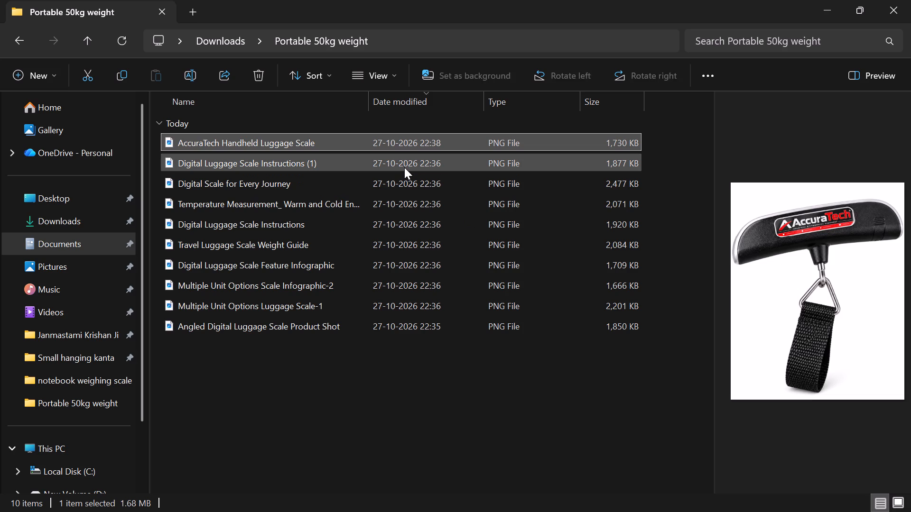
ctrl+scroll(386, 207, up, 9)
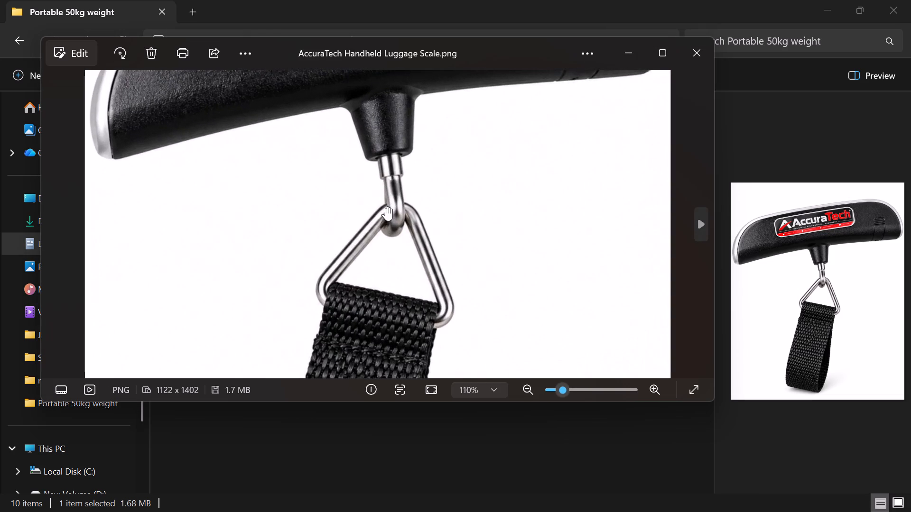
drag(386, 207, 400, 342)
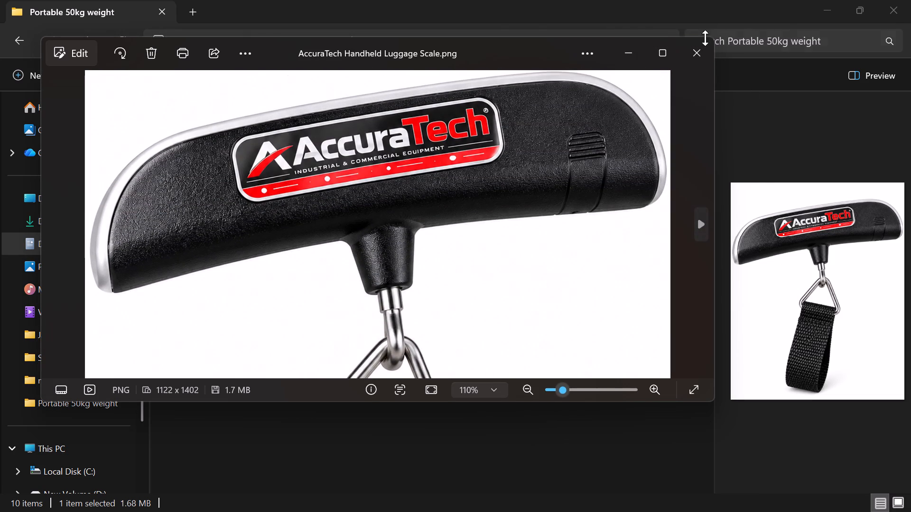
click(702, 47)
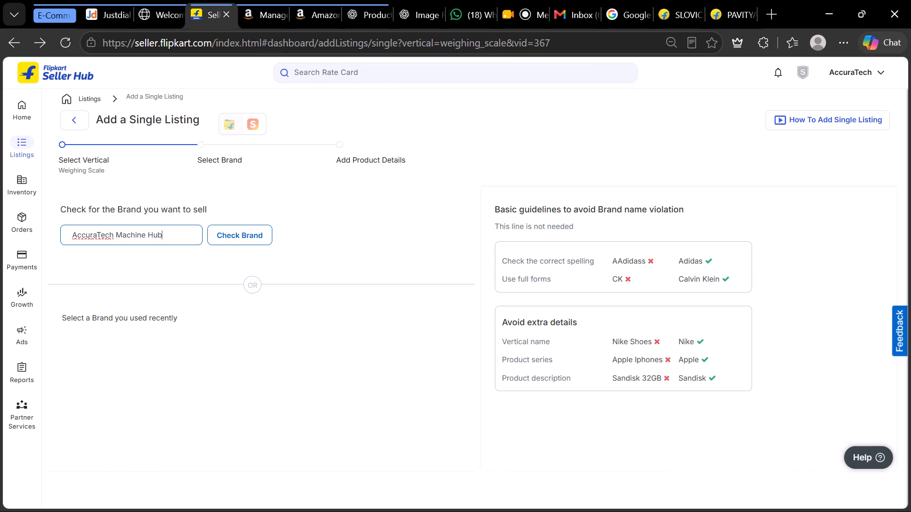
Back in the browser, shorten the brand name to AccuraTech, check it and continue with it to the brand approval application.
key(BackSpace)
key(BackSpace)
key(BackSpace)
key(BackSpace)
key(BackSpace)
key(BackSpace)
key(BackSpace)
key(BackSpace)
key(BackSpace)
key(BackSpace)
key(BackSpace)
key(BackSpace)
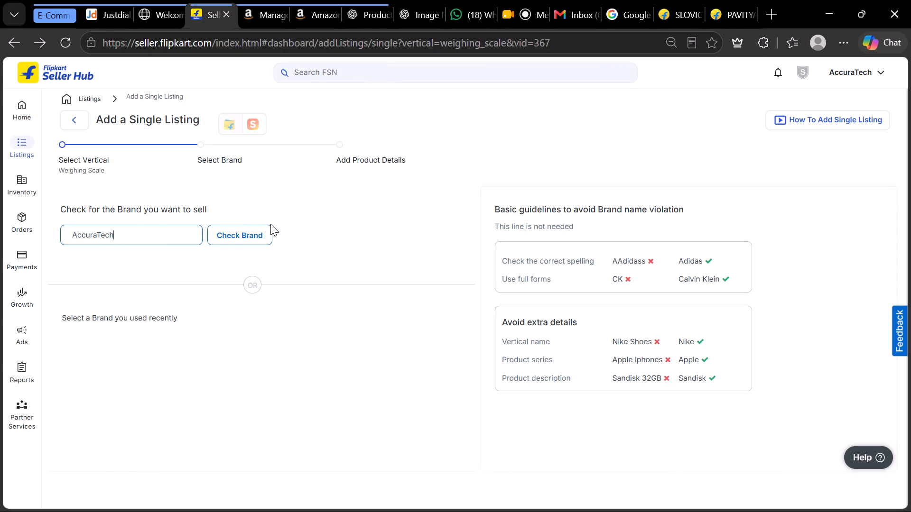
click(254, 240)
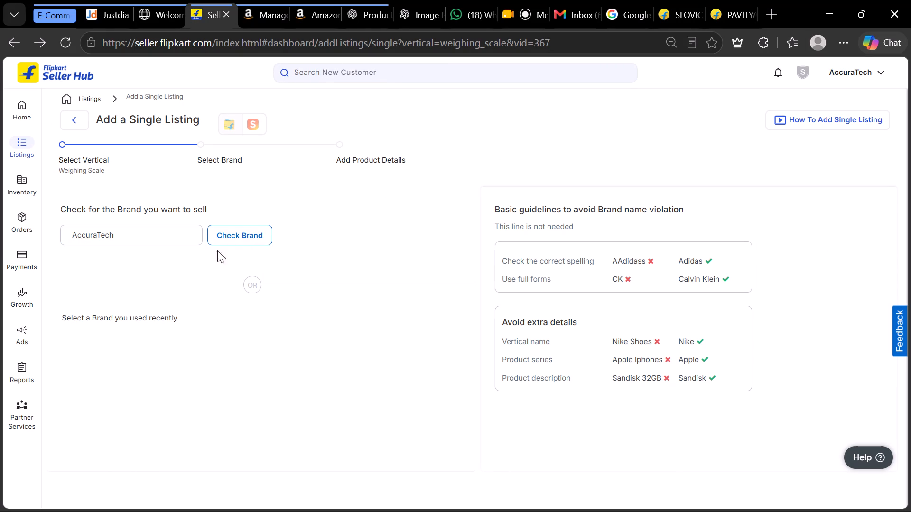
click(251, 323)
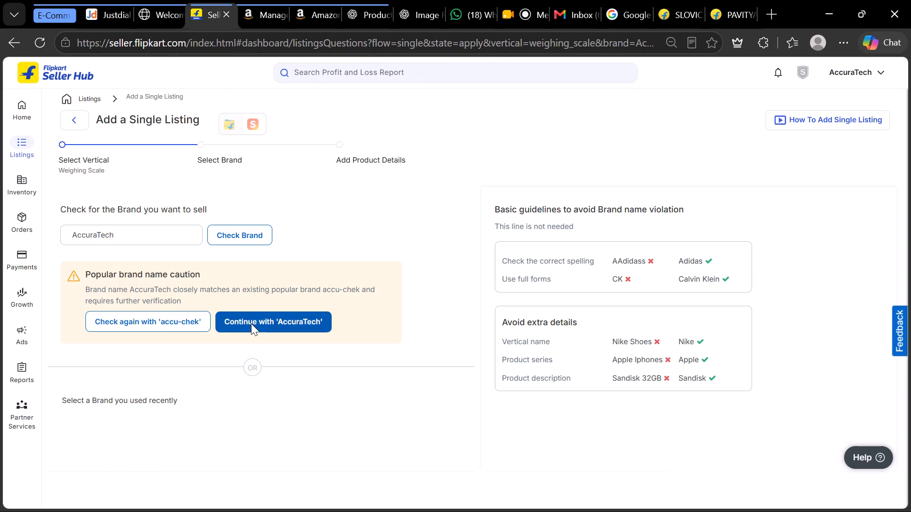
Choose Product image/Other Document as the approval document and upload the AccuraTech Handheld Luggage Scale image.
click(216, 213)
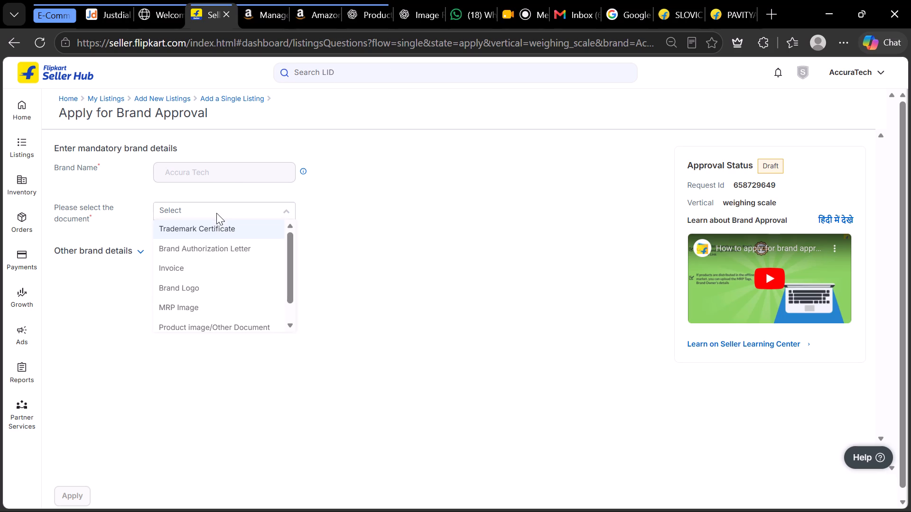
scroll(194, 312, down, 2)
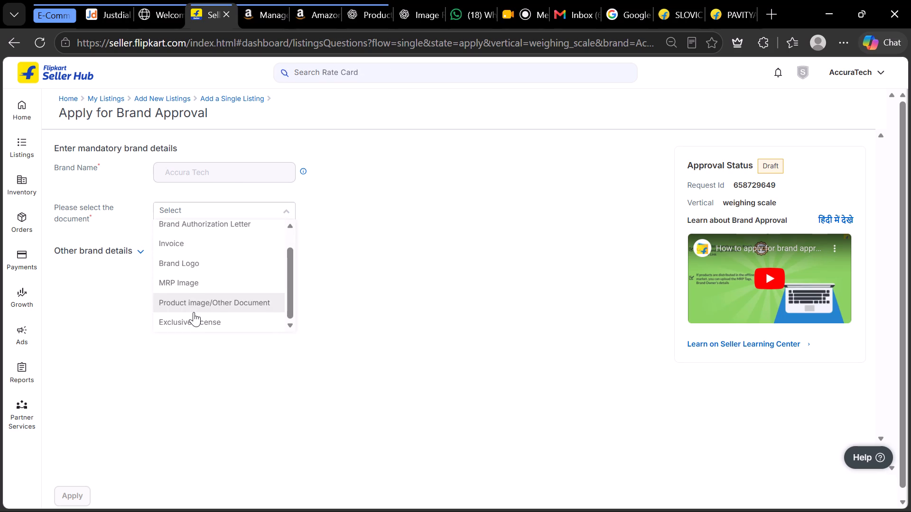
click(219, 306)
click(100, 246)
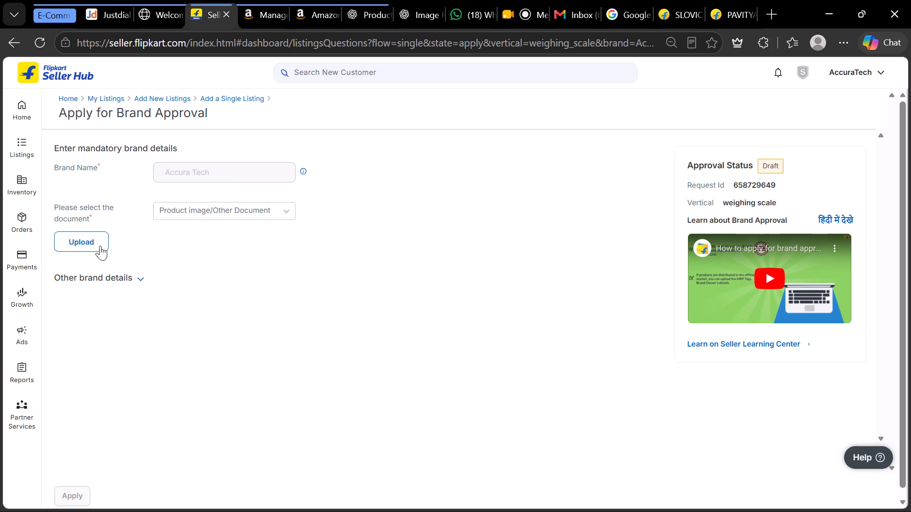
click(195, 125)
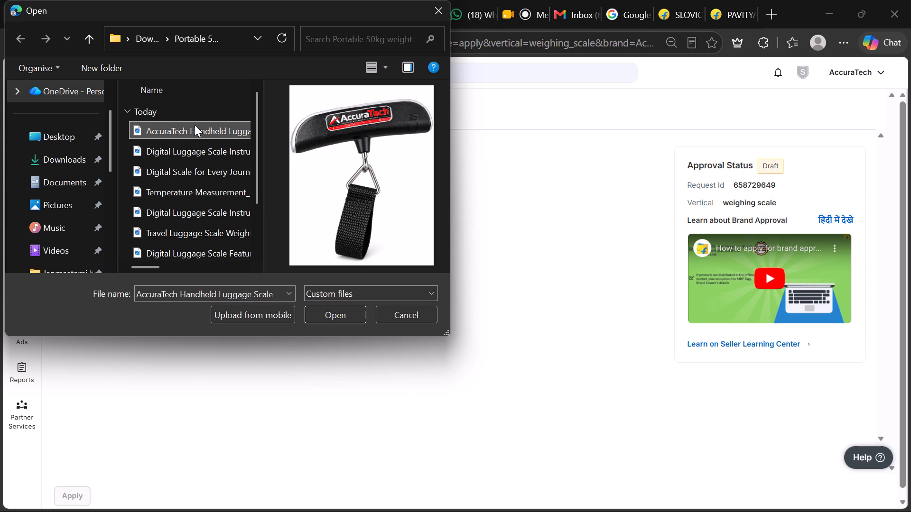
key(Return)
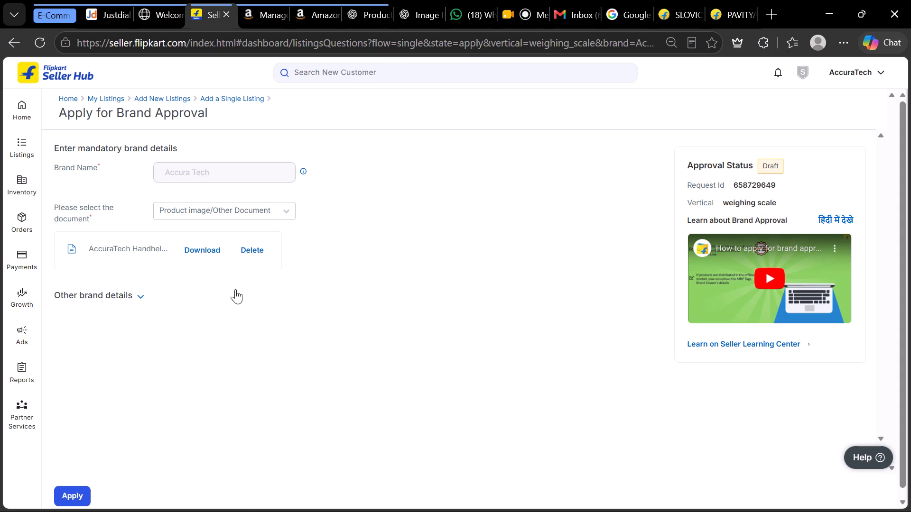
Expand the other brand details, review the optional fields without filling them, and submit the brand approval application.
scroll(206, 278, down, 2)
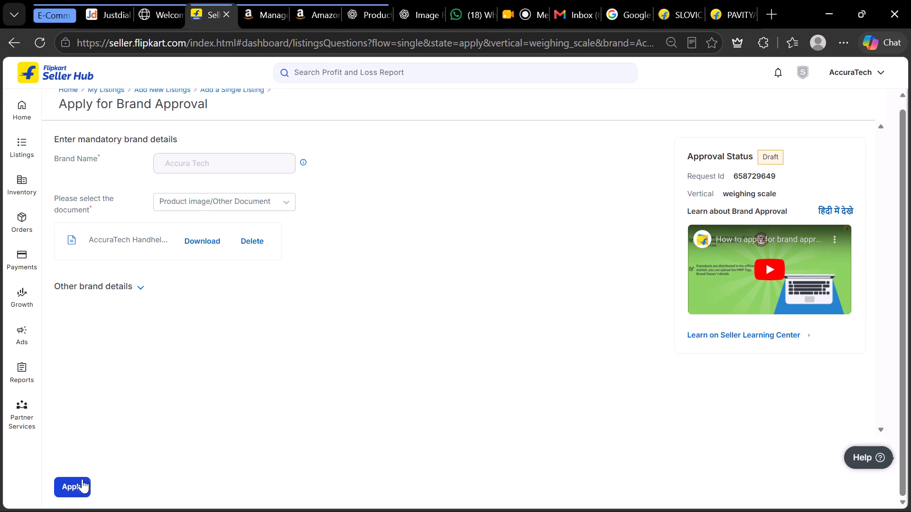
click(136, 287)
scroll(156, 335, down, 1)
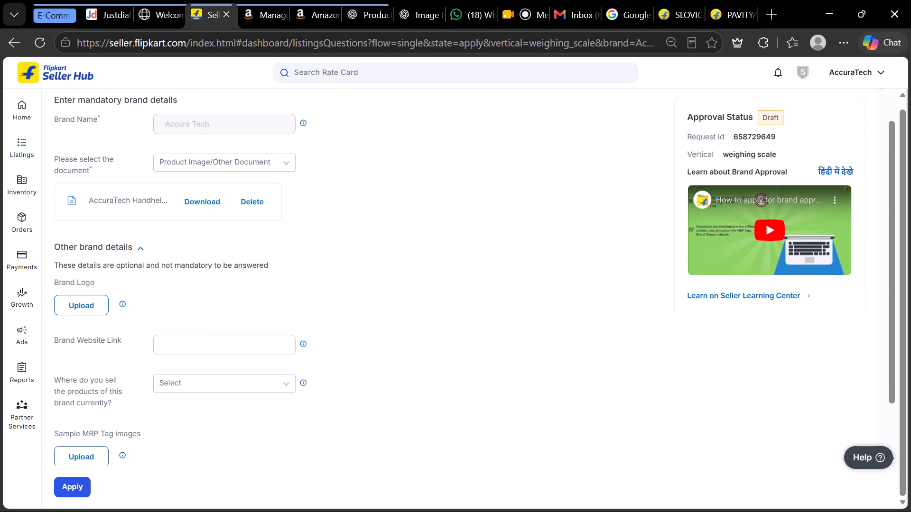
scroll(156, 335, down, 2)
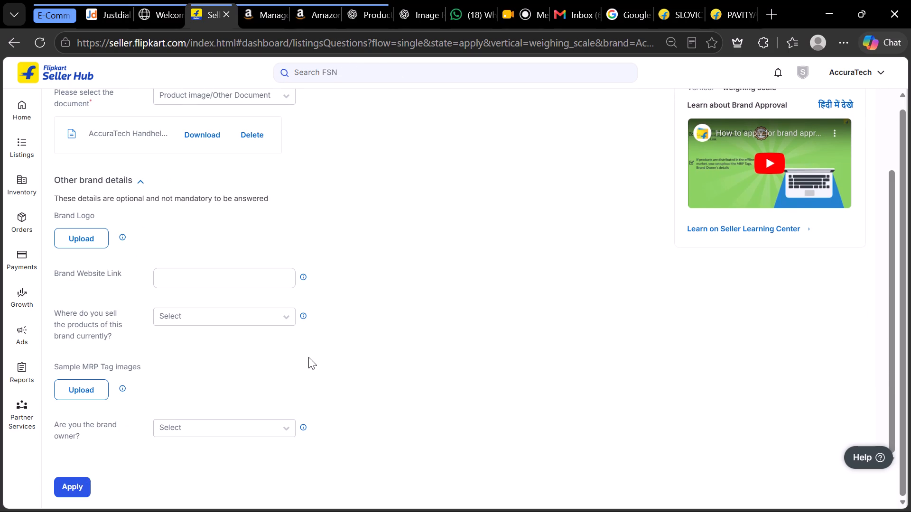
scroll(308, 357, down, 3)
click(84, 485)
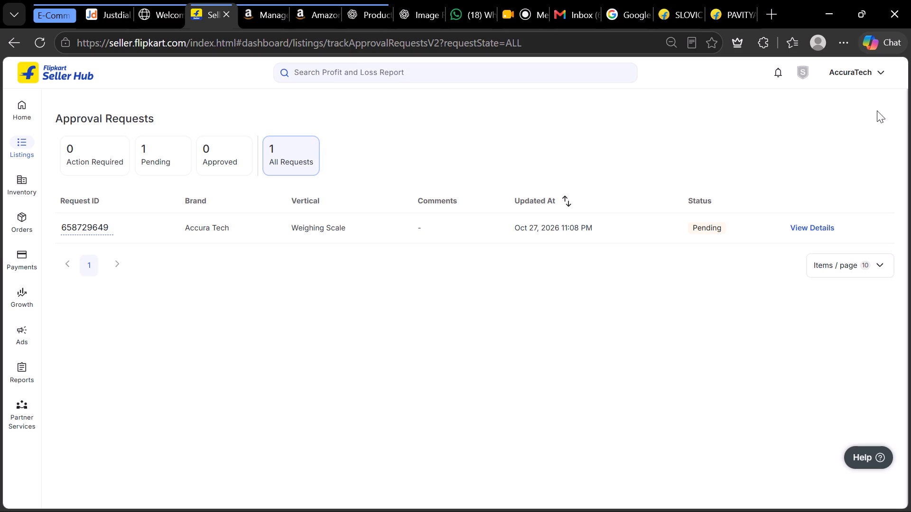
Review the Accura Tech approval request through its details link and its request ID, closing each details page after viewing.
click(827, 230)
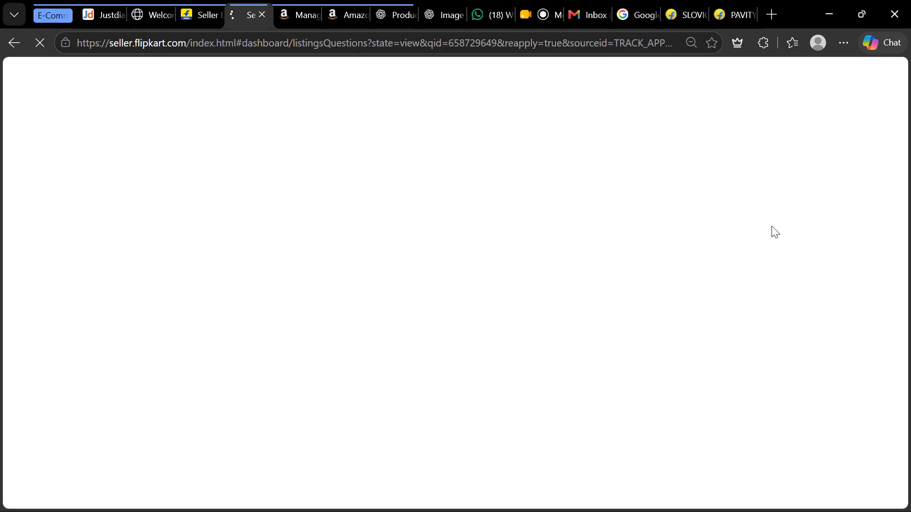
click(263, 15)
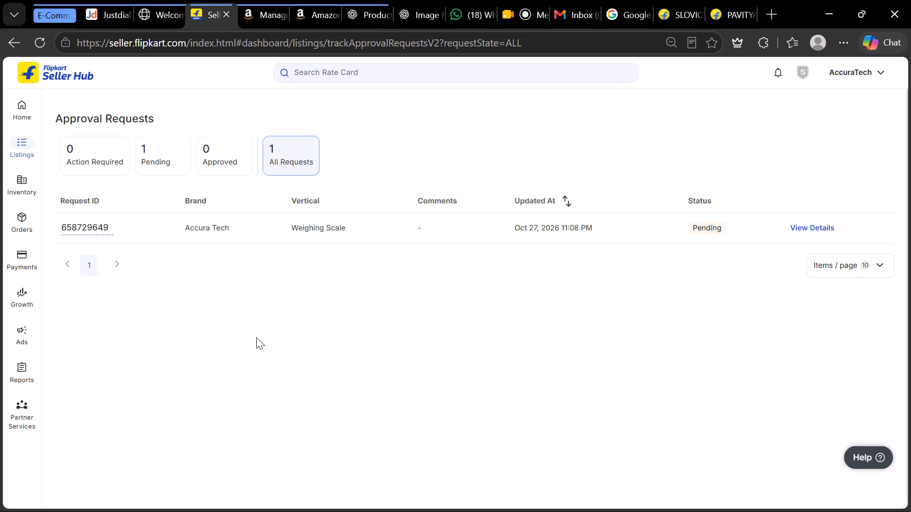
click(97, 228)
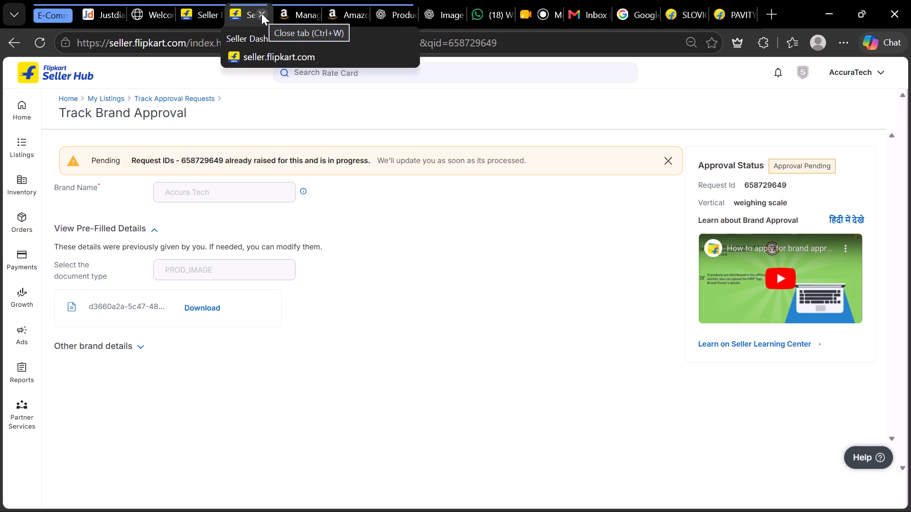
key(ctrl+w)
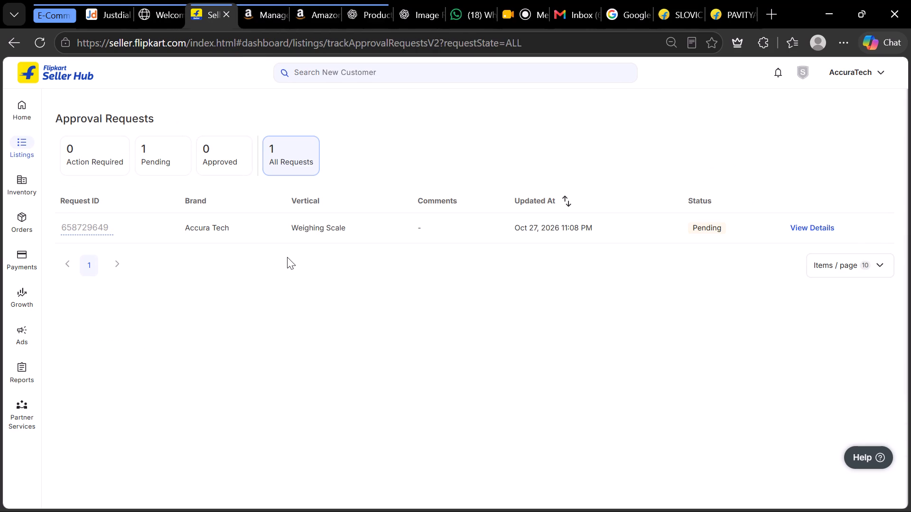
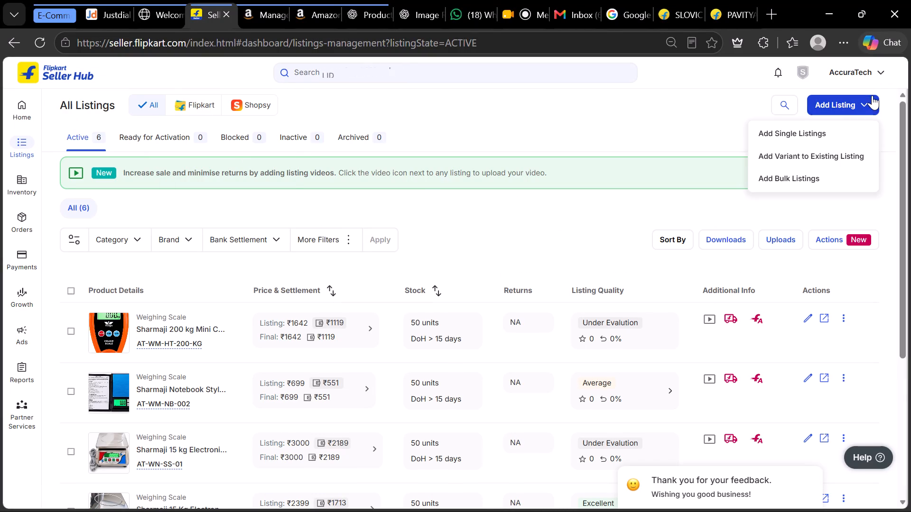
Start a new single listing, search verticals for WEIGH, choose Electronics / Health Care Devices / Weighing Scales and continue to brand selection.
click(799, 132)
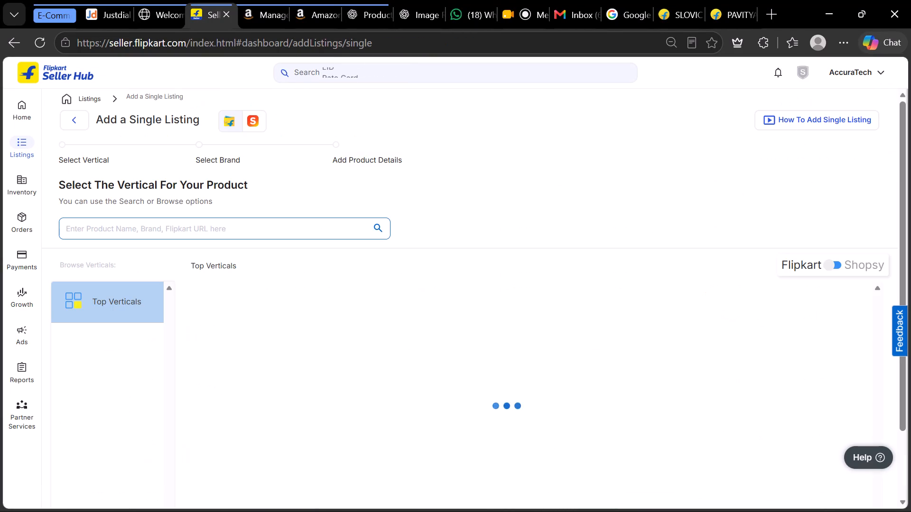
click(139, 234)
text(WEIGH)
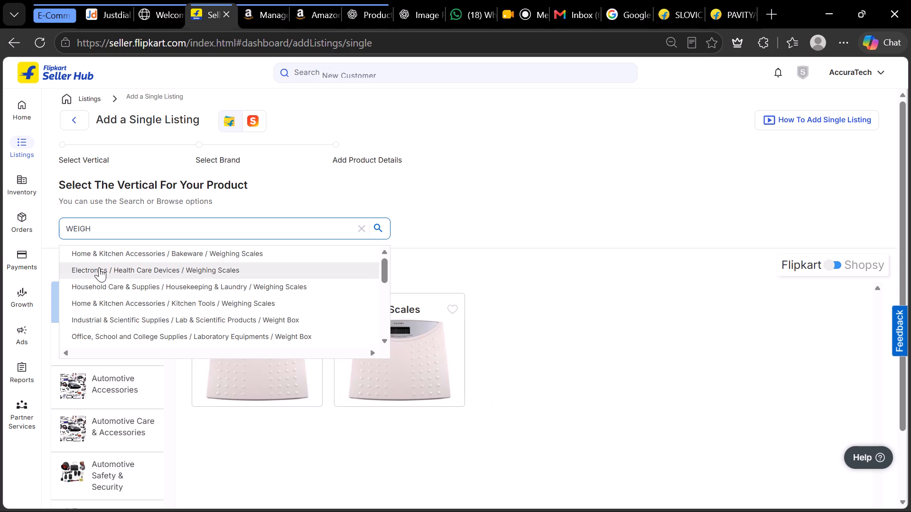
click(100, 267)
click(817, 300)
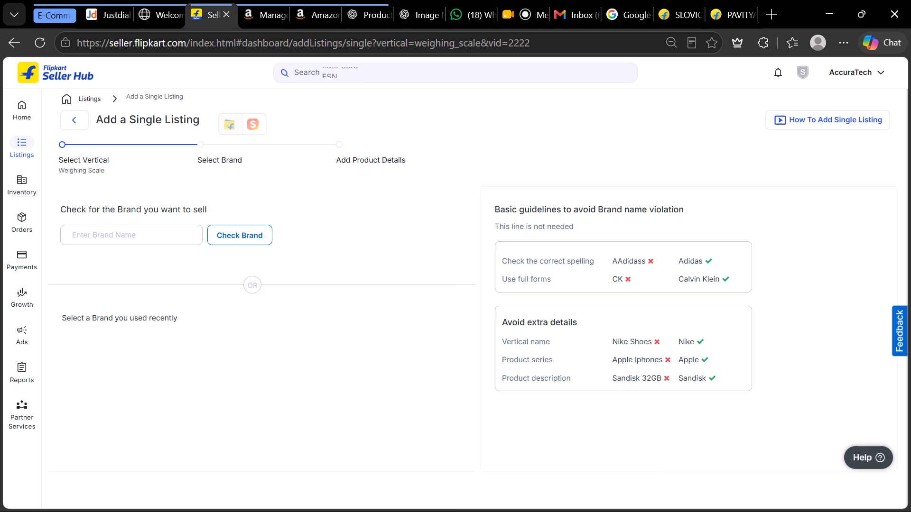
Check the brand name Sharmaji for the Weighing Scale vertical and create a new listing under it.
click(86, 232)
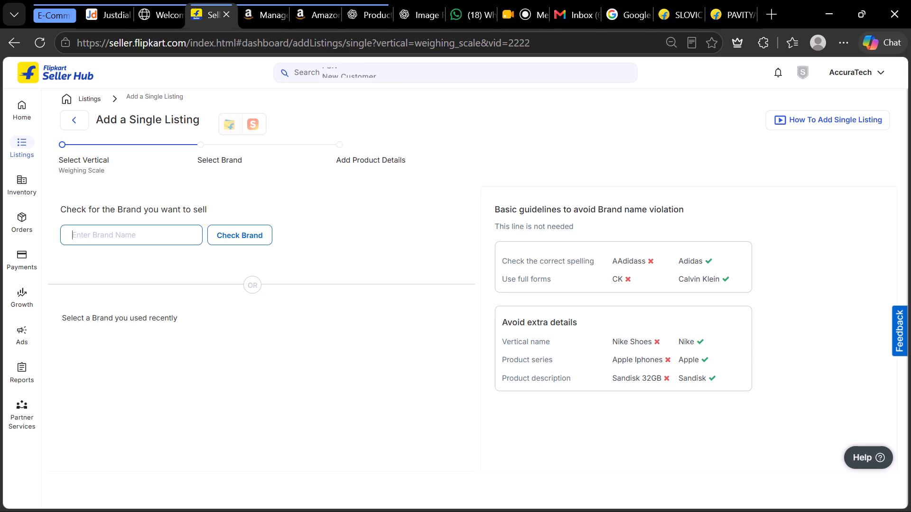
text(sHARMA)
key(BackSpace)
key(BackSpace)
key(BackSpace)
key(BackSpace)
key(BackSpace)
text(Sharma)
text(ji)
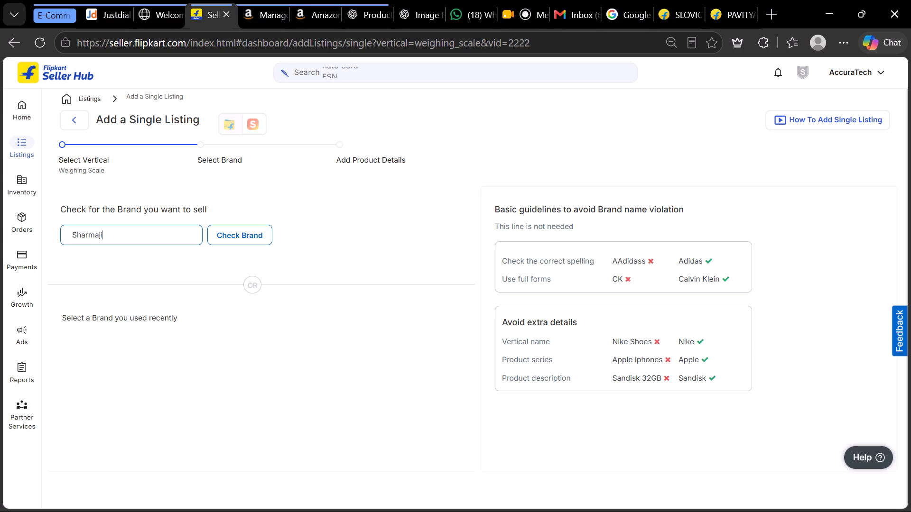
click(224, 244)
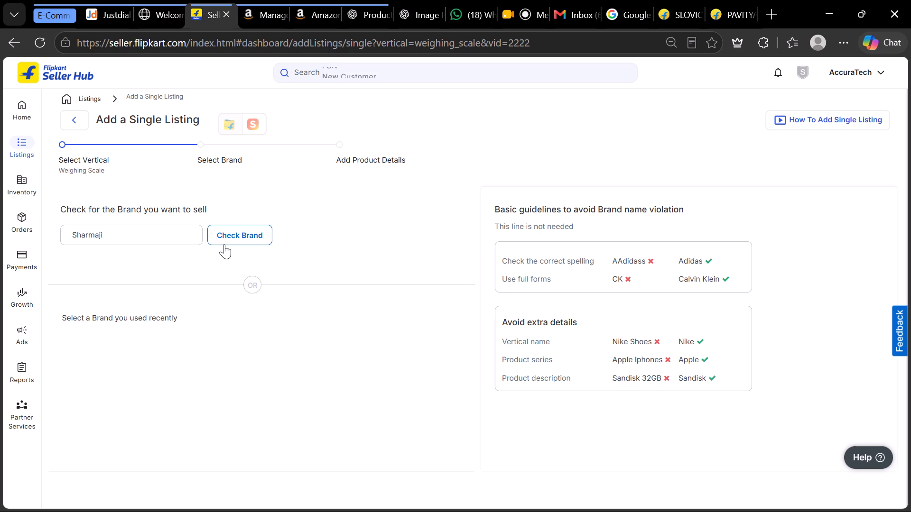
click(134, 299)
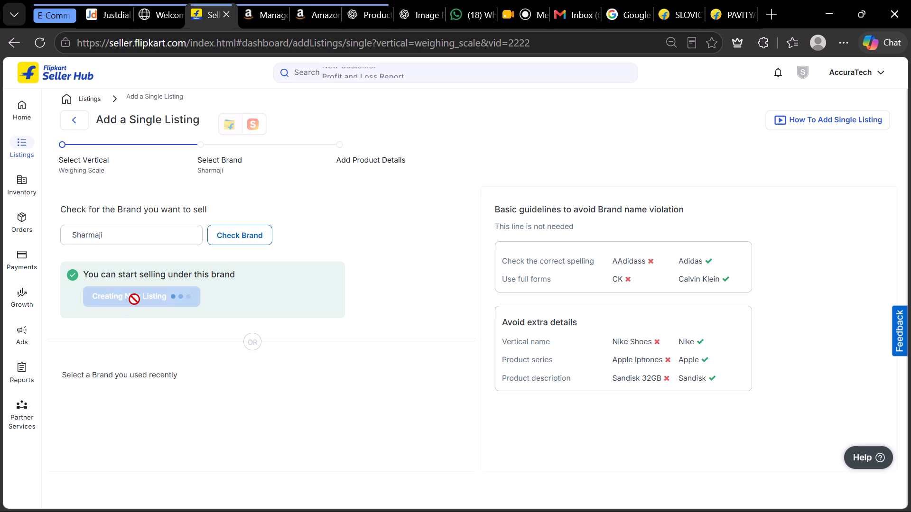
Start uploading the front view photo, preview the AccuraTech Handheld Luggage Scale image, and go back to the Downloads folder to browse product folders.
scroll(237, 339, down, 2)
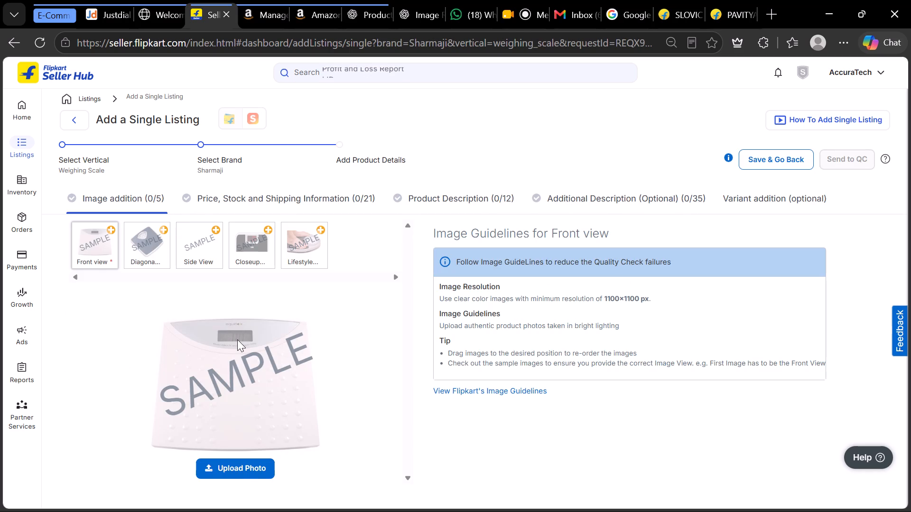
click(223, 472)
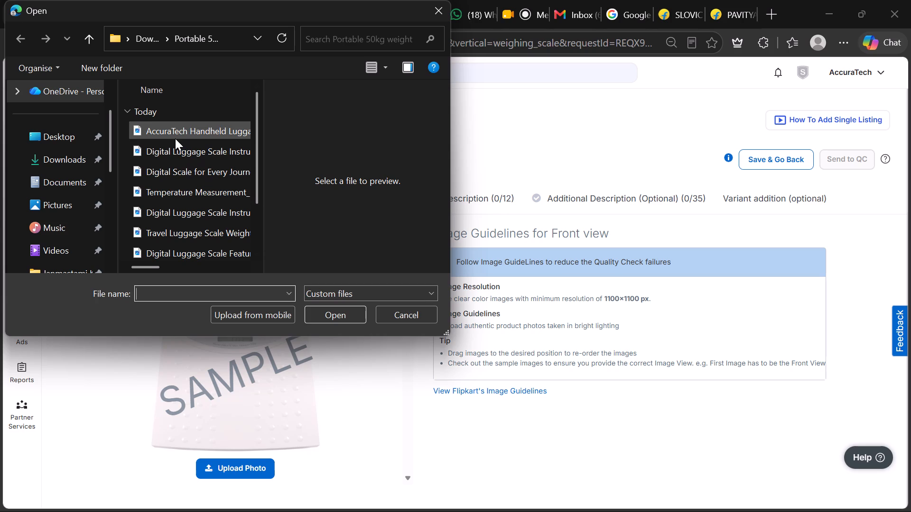
click(175, 139)
click(170, 135)
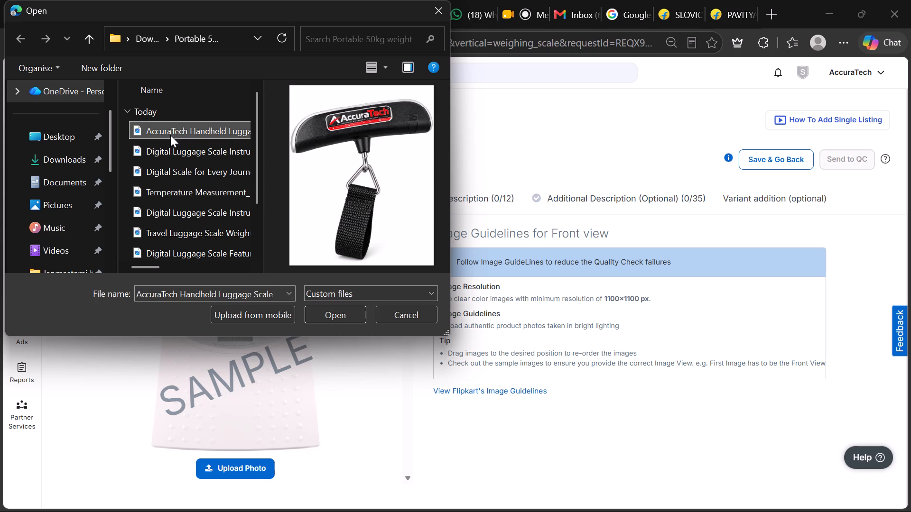
click(147, 40)
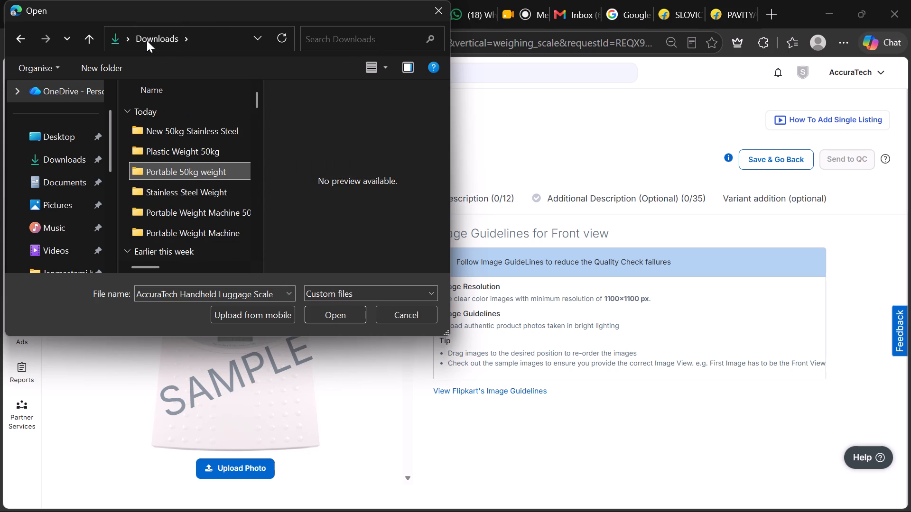
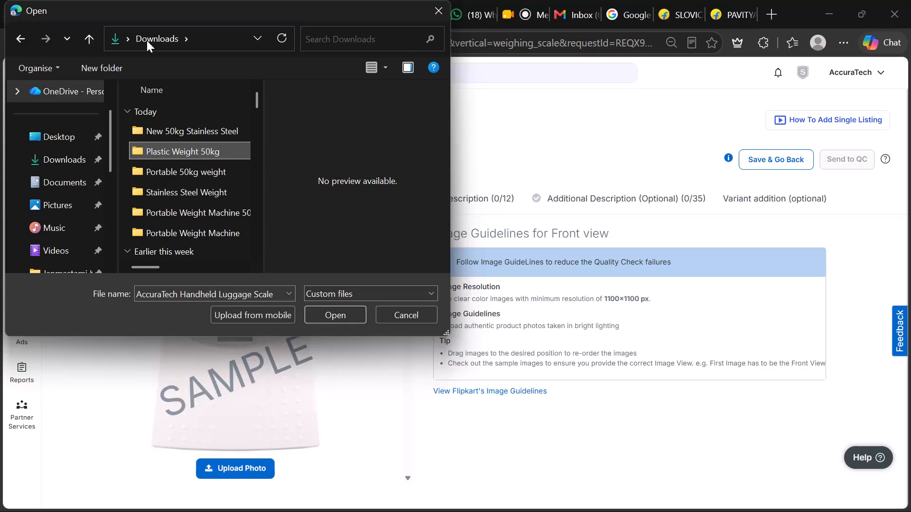
Preview the Digital Scale Tare Function Guide image in the New 50kg Stainless Steel folder and return to Downloads.
key(Up)
key(Return)
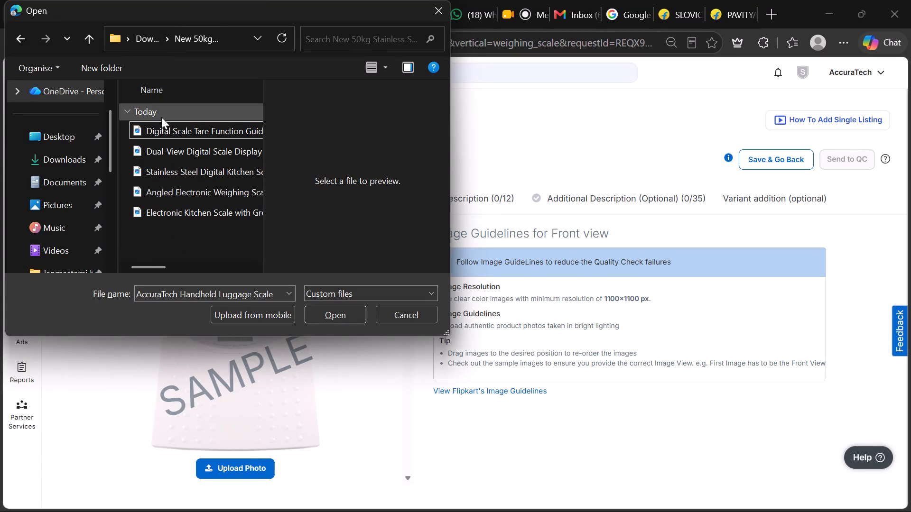
click(159, 126)
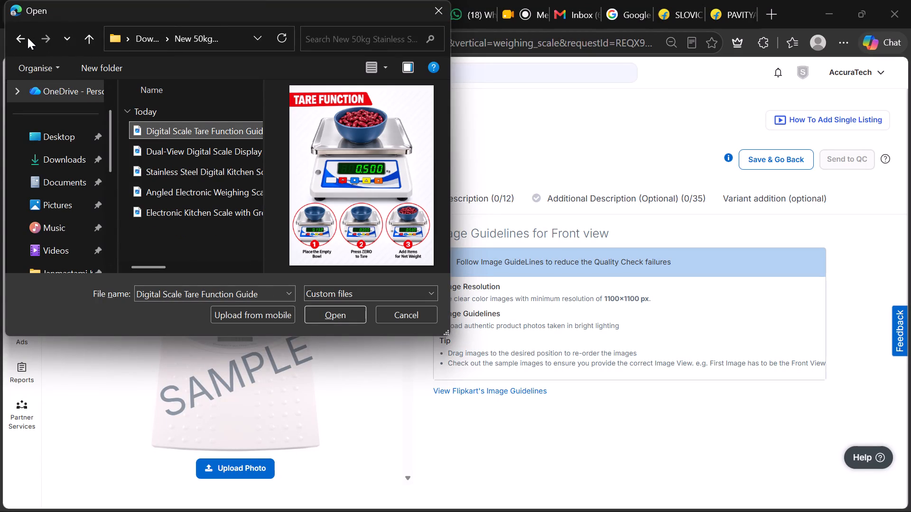
click(24, 40)
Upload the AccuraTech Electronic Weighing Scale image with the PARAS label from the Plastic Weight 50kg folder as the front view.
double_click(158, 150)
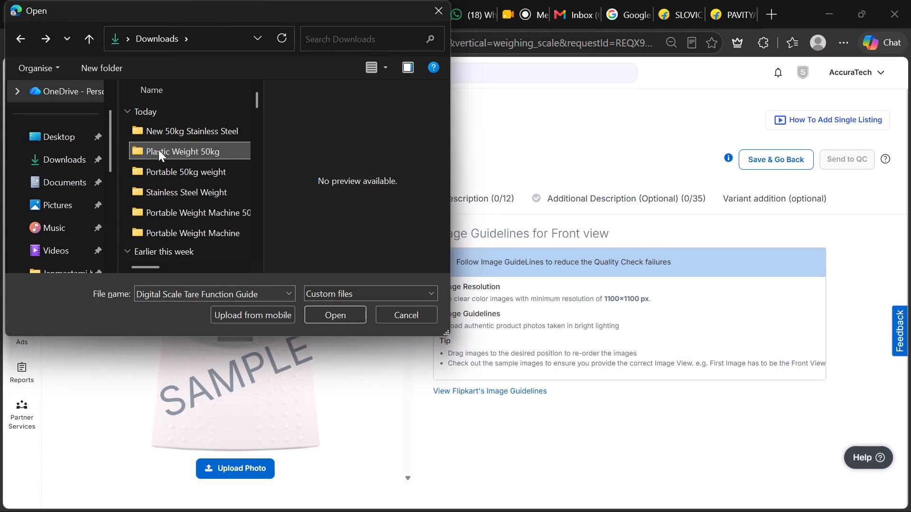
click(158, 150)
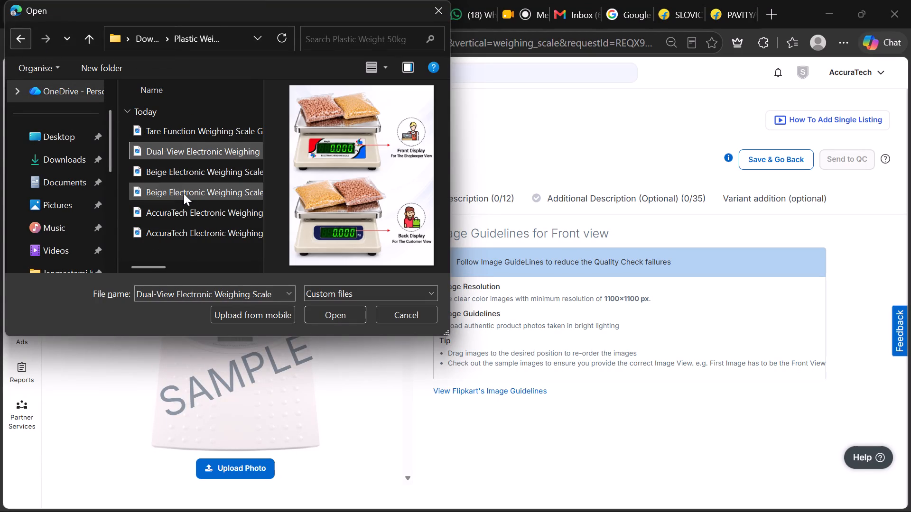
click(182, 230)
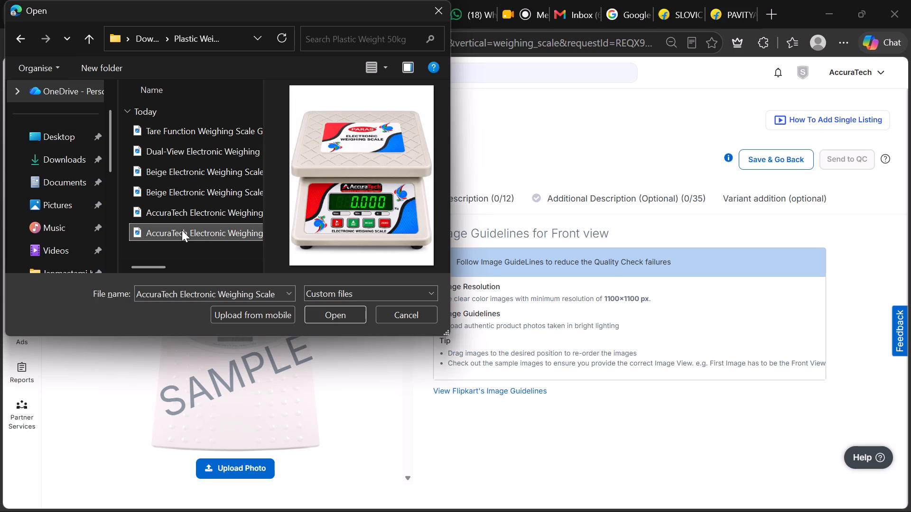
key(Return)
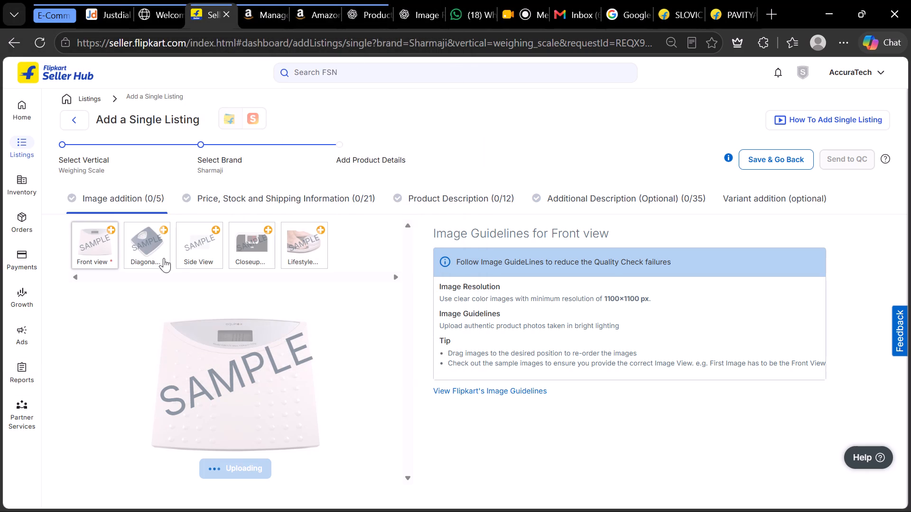
Compare the AccuraTech and Beige Electronic Weighing Scale images available for the diagonal view, leaving the file selection without choosing one.
click(151, 253)
click(245, 466)
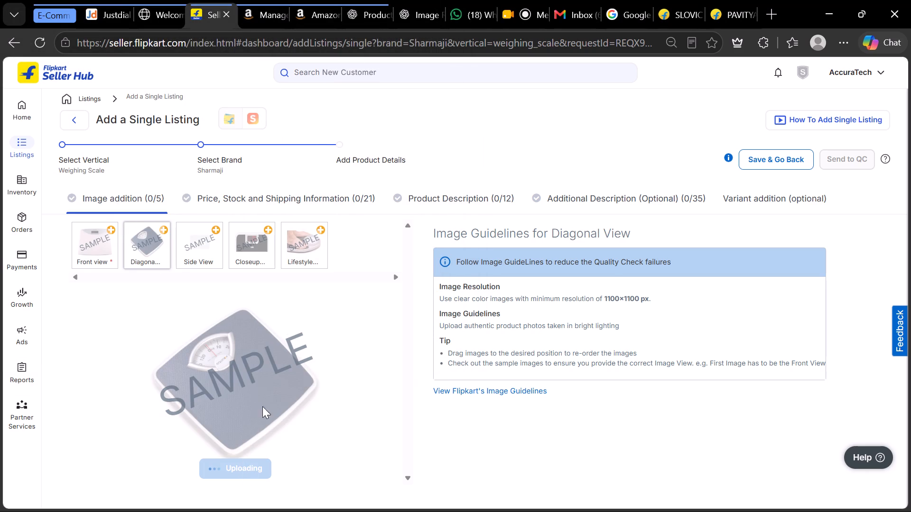
click(154, 210)
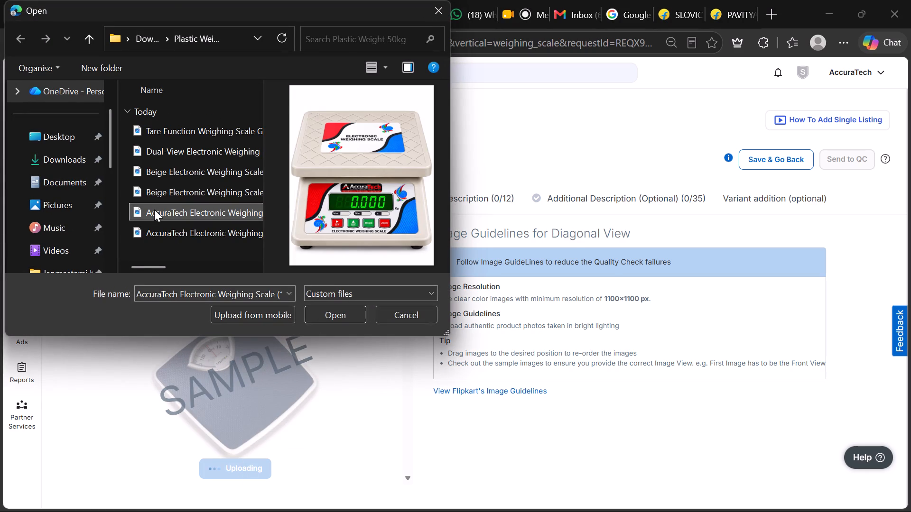
key(Down)
key(Up)
key(Down)
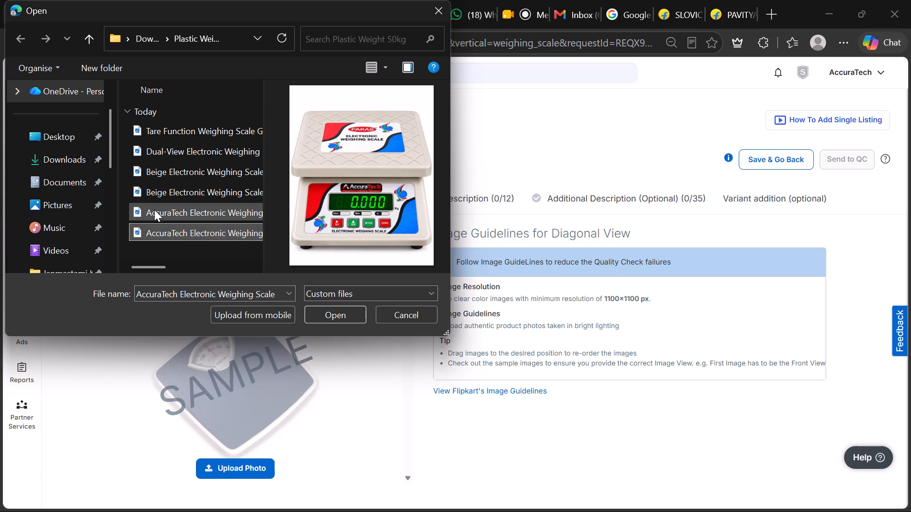
key(Up)
key(Up)
key(Down)
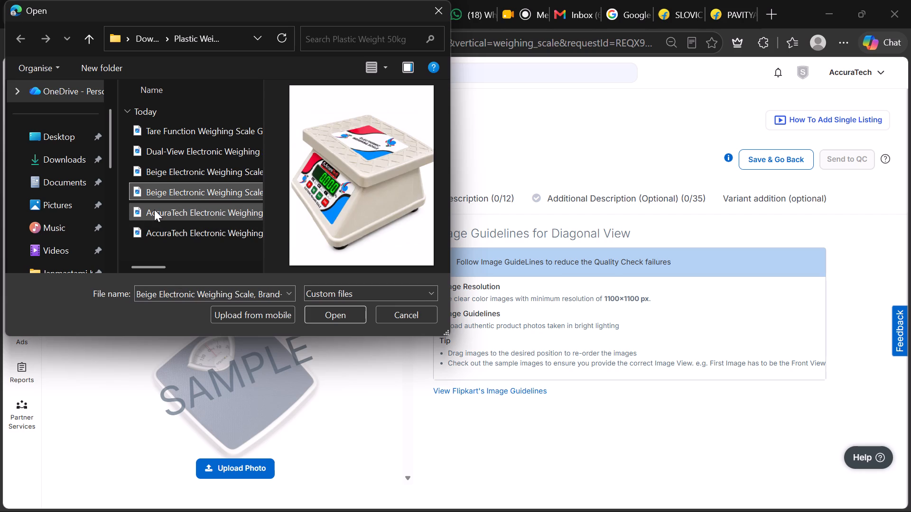
key(Down)
key(Up)
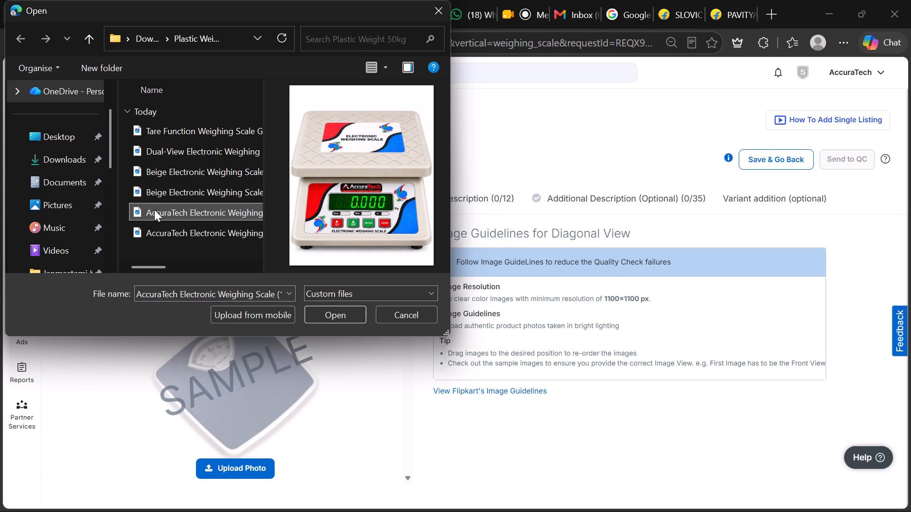
click(382, 316)
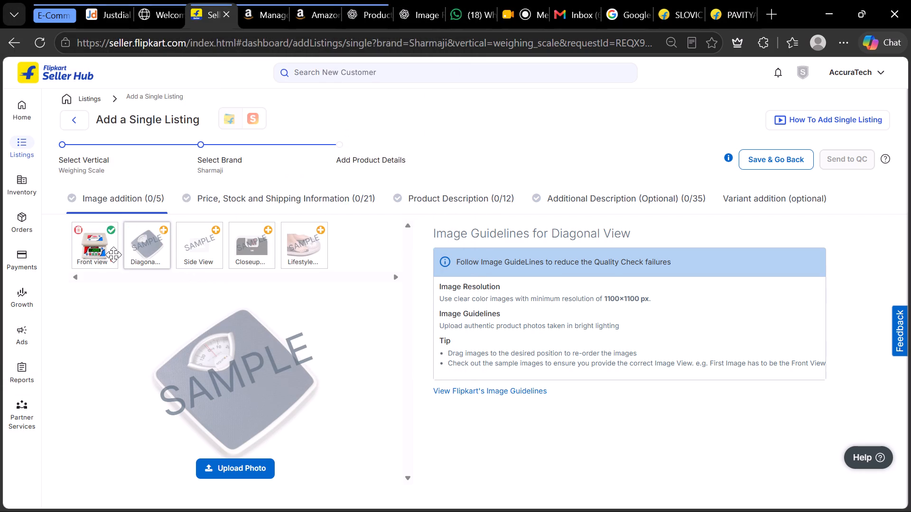
Replace the front view photo with the AccuraTech Electronic Weighing Scale image that has no PARAS label on its top plate.
click(113, 255)
click(76, 230)
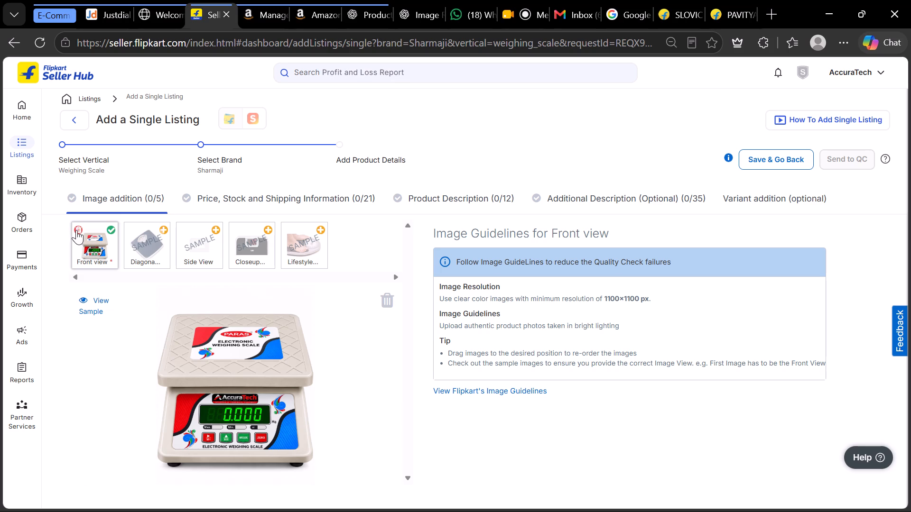
click(252, 460)
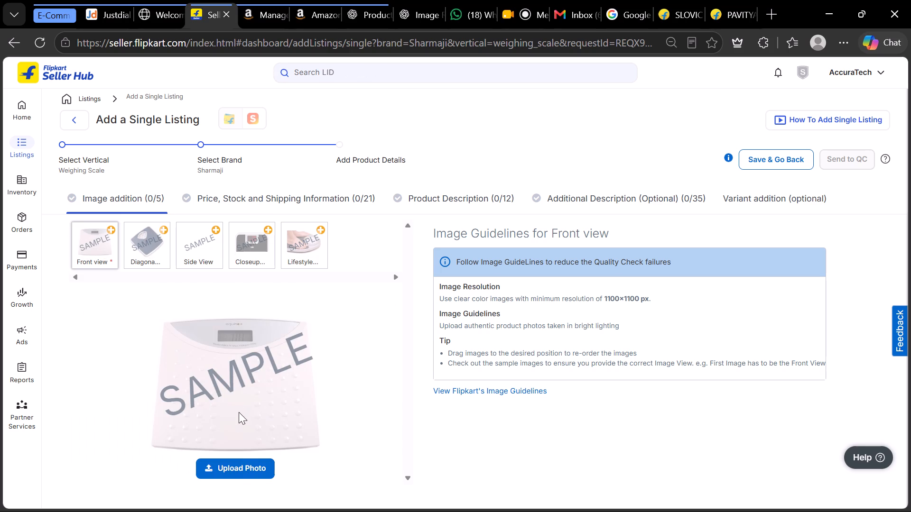
click(237, 462)
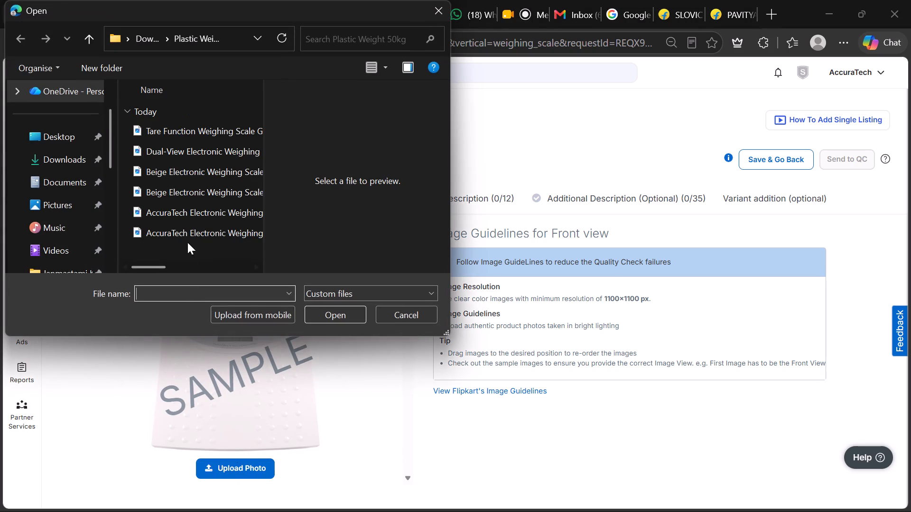
click(185, 231)
key(Up)
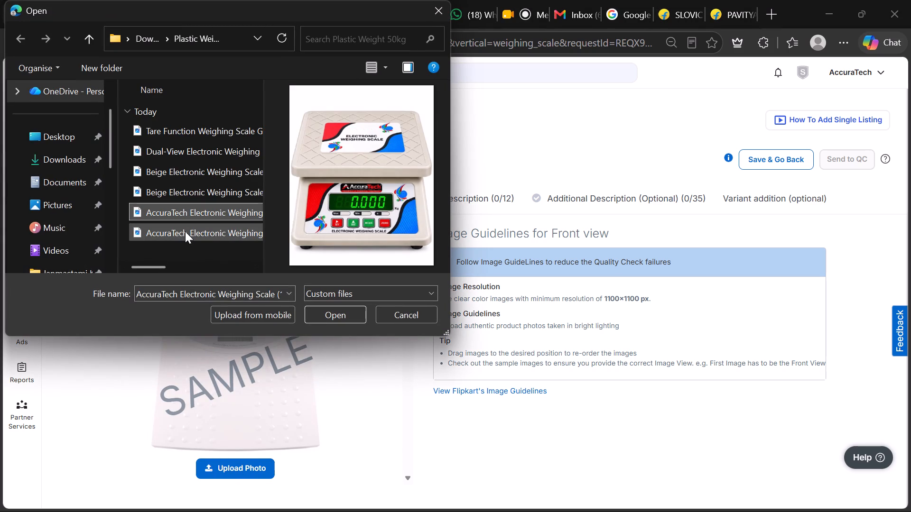
key(Return)
Upload the angled Beige Electronic Weighing Scale image with the AccuraTech keypad as the diagonal view photo.
click(147, 252)
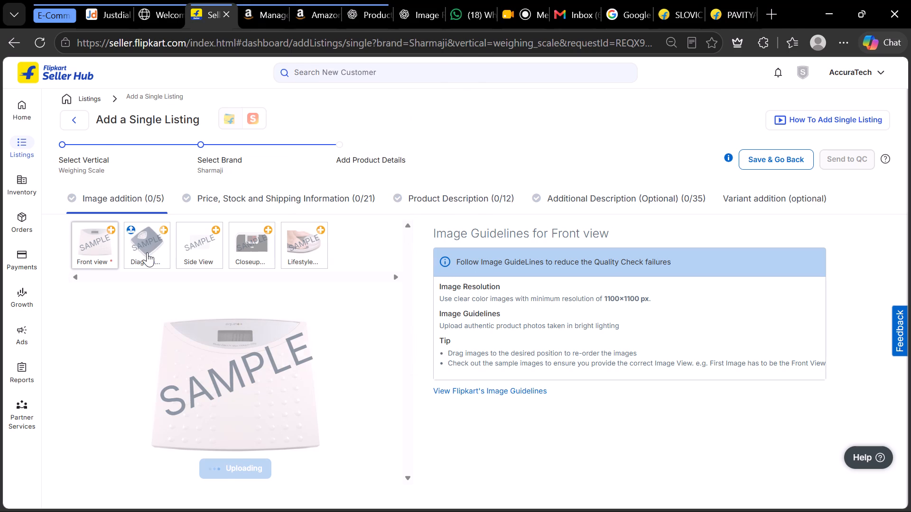
click(223, 472)
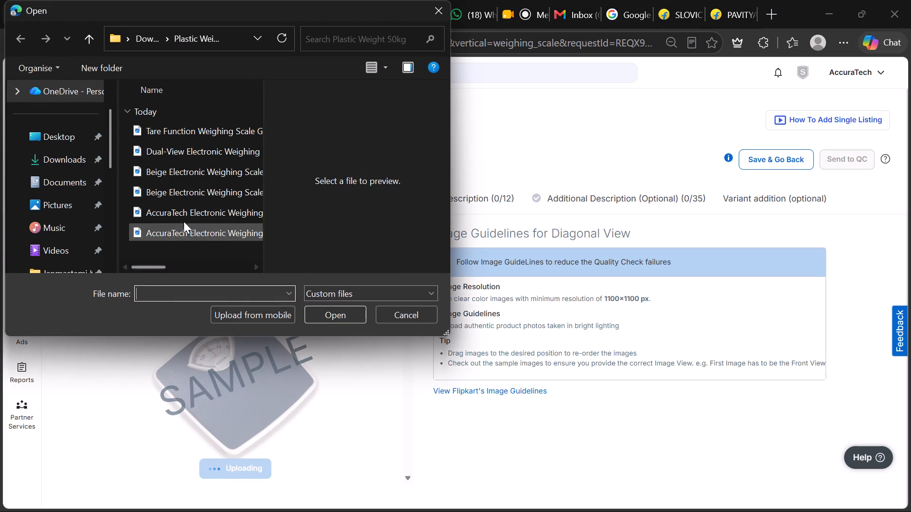
click(179, 217)
key(Up)
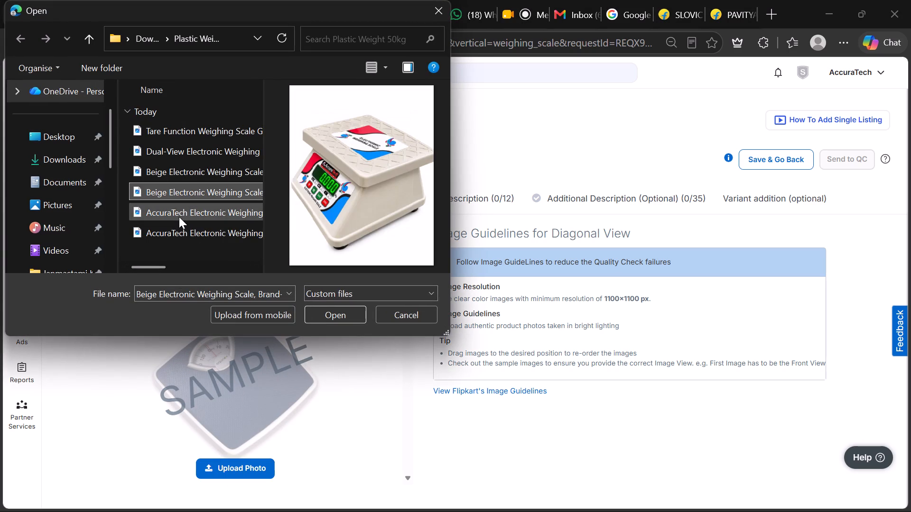
key(Return)
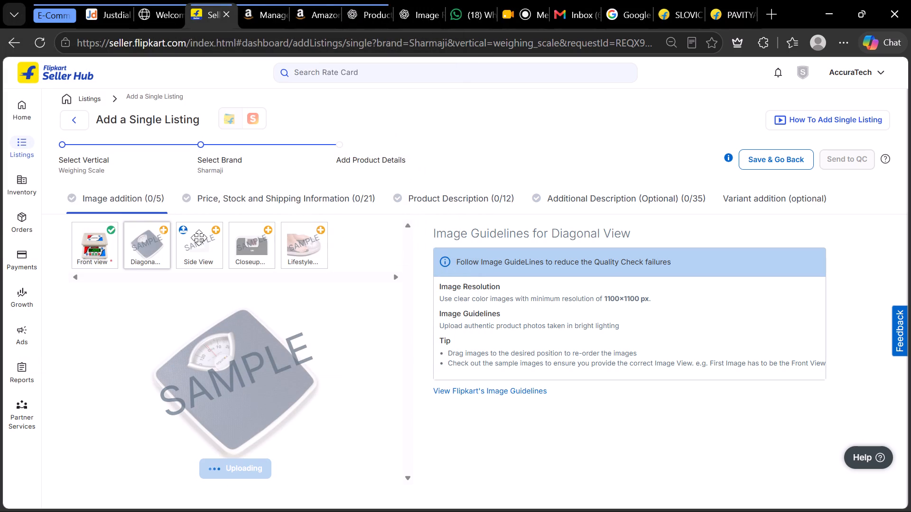
Upload the Beige Electronic Weighing Scale image showing the keyless 0.000 display panel as the side view photo.
click(195, 248)
click(217, 463)
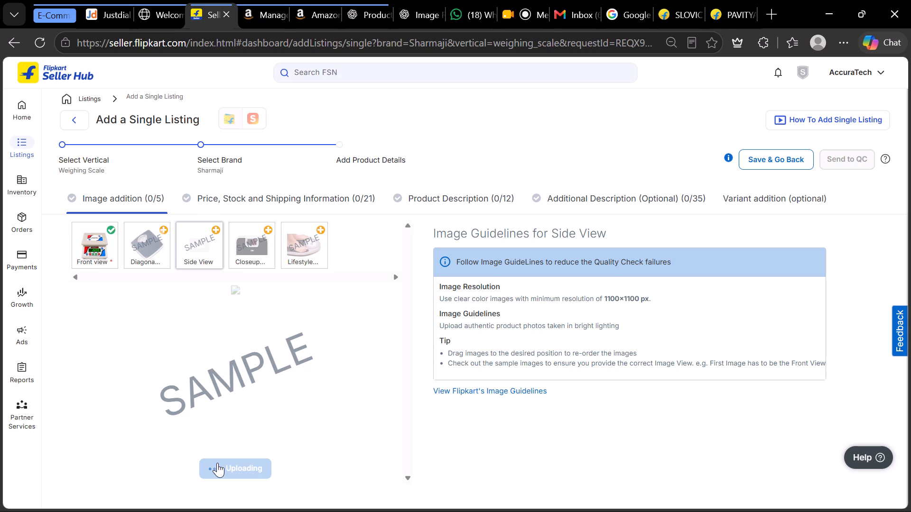
click(174, 192)
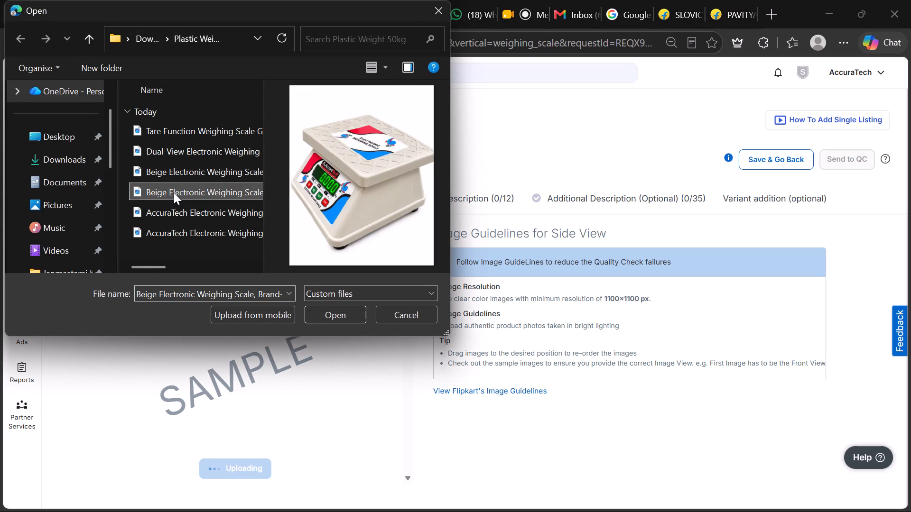
key(Up)
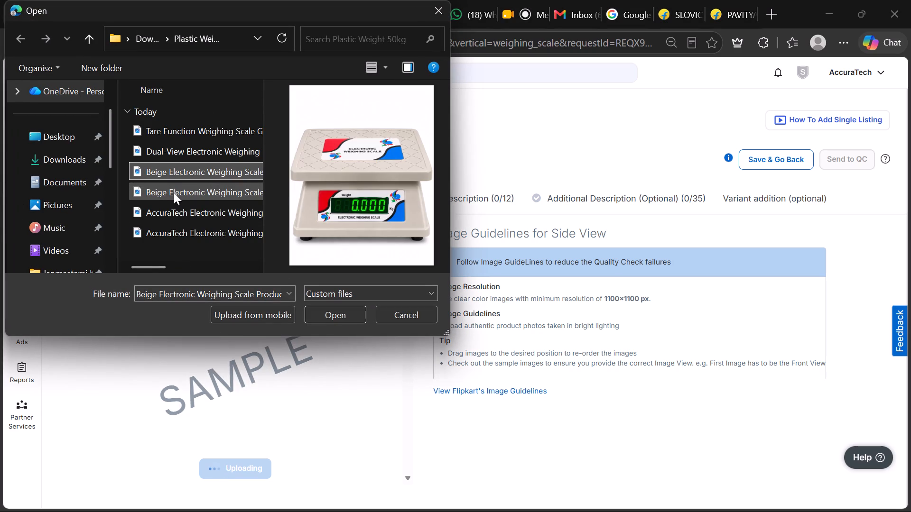
key(Return)
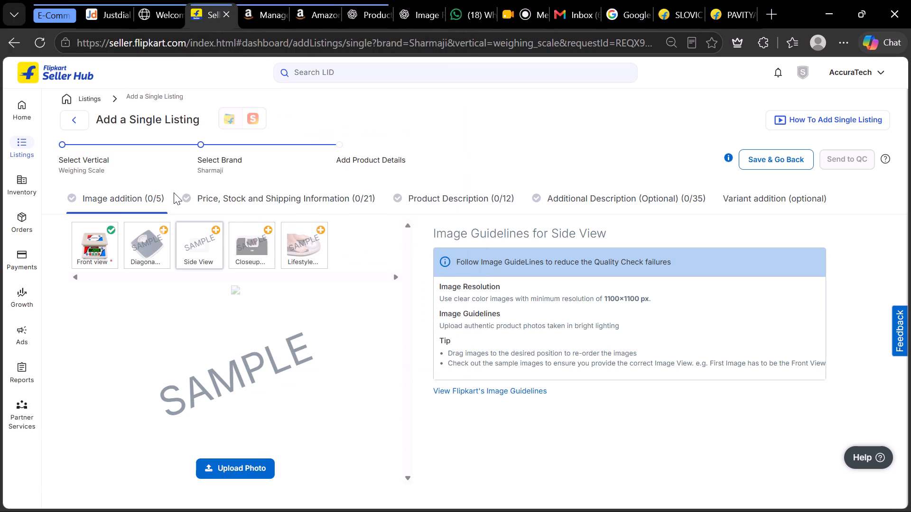
Compare the dual-view and tare function images, and upload Tare Function Weighing Scale Guide as the closeup view photo.
click(239, 247)
click(251, 472)
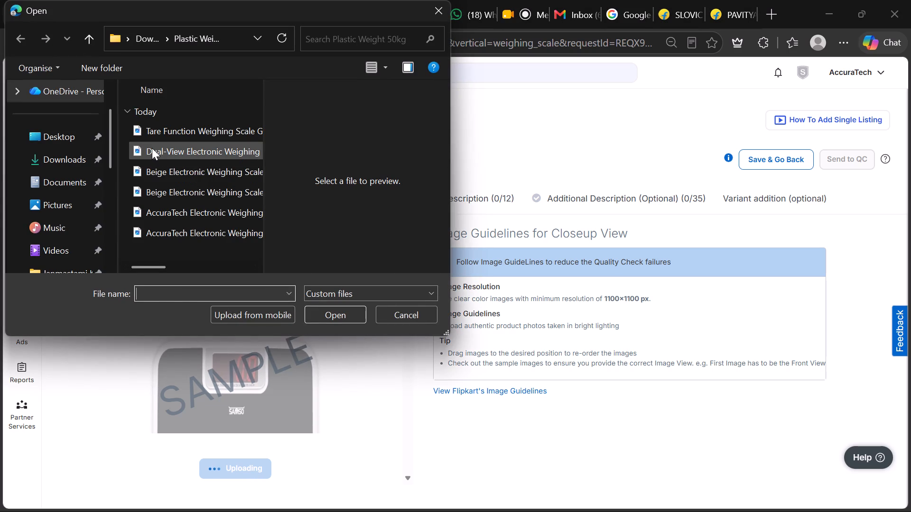
click(152, 148)
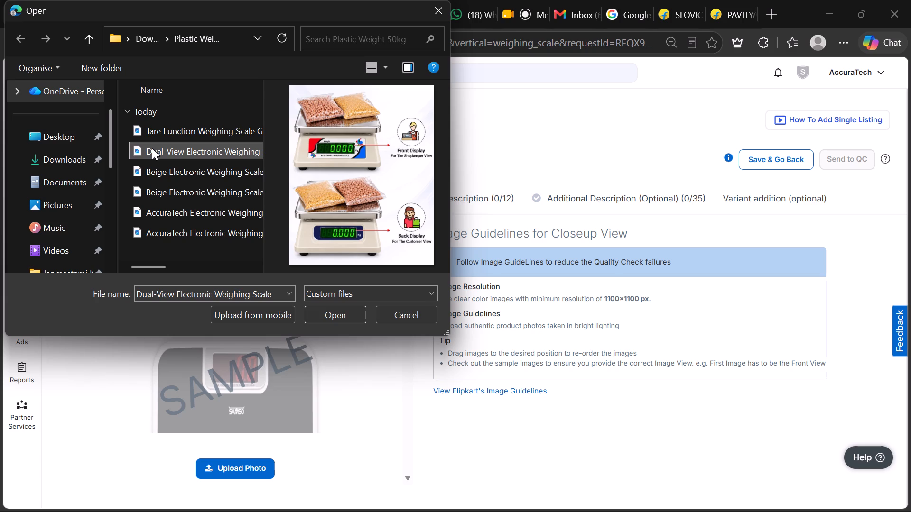
key(Up)
key(Down)
key(Up)
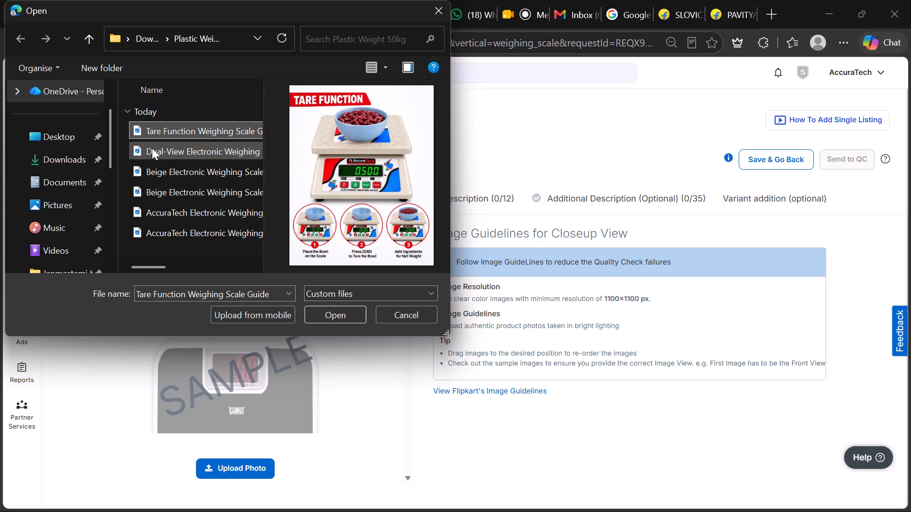
key(Return)
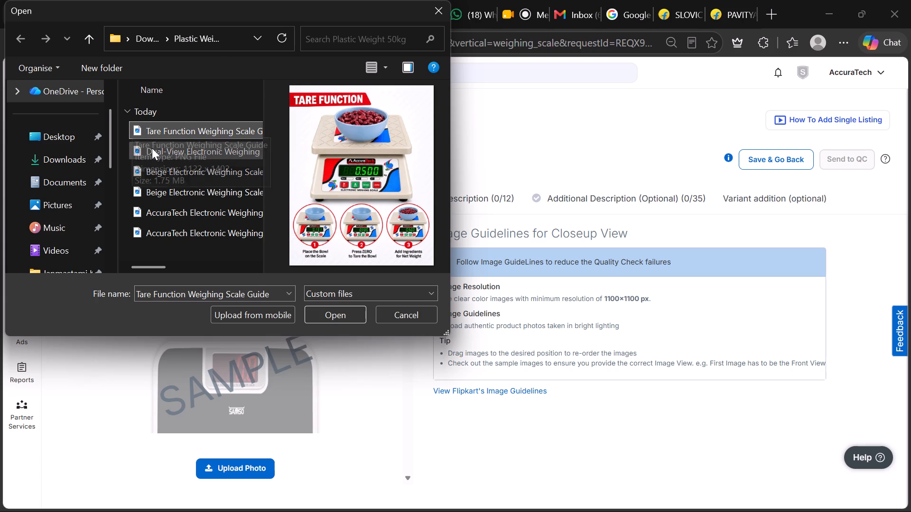
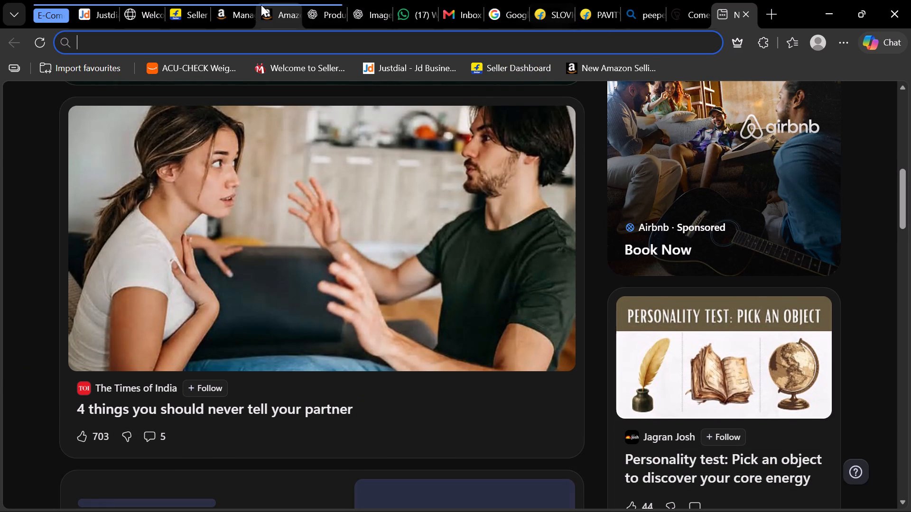
Switch back to the Sharmaji weighing scale's single-listing page in Flipkart Seller Hub.
click(202, 7)
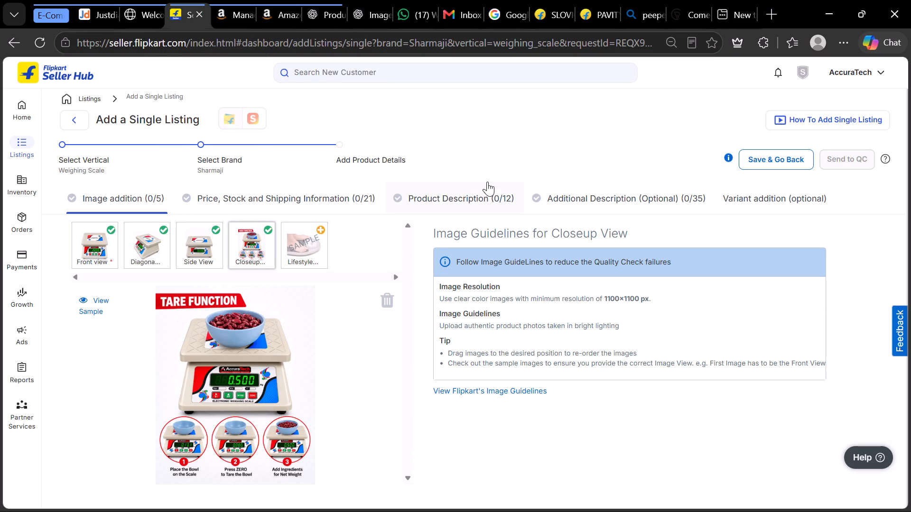
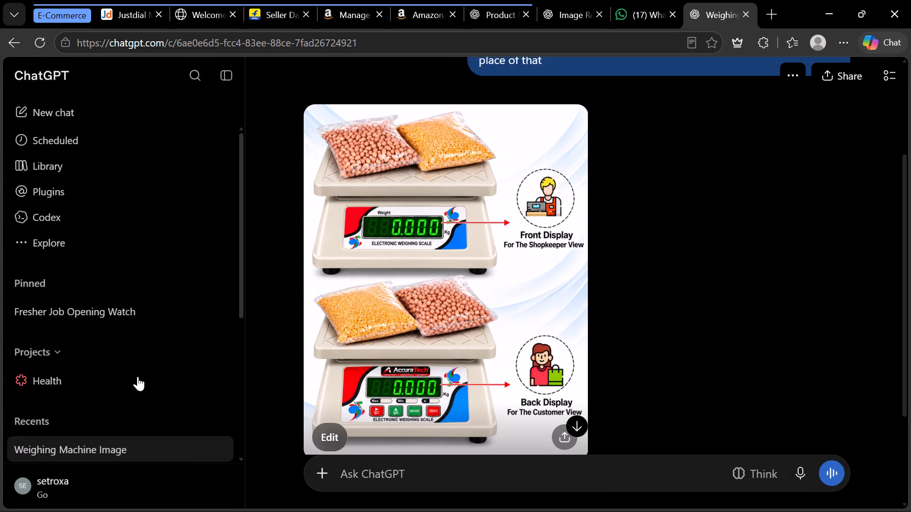
Delete the Weighing Machine Image chat from the recent chats.
scroll(138, 376, down, 1)
click(205, 286)
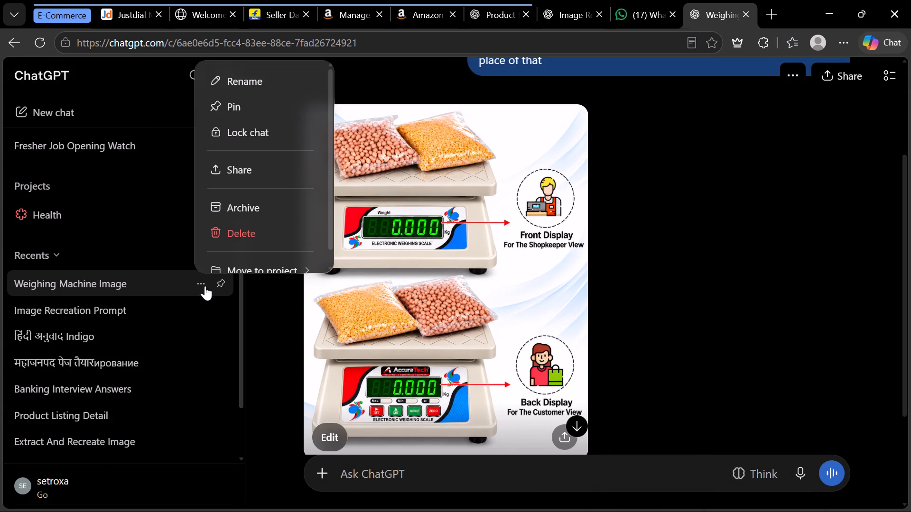
click(265, 226)
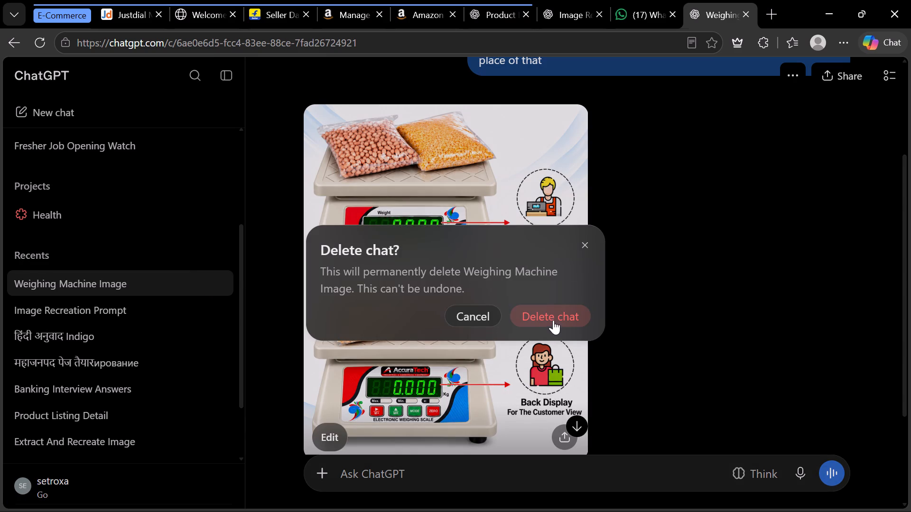
click(553, 320)
Switch to Flipkart Seller Hub and upload the Front and Back Display Scale Guide image from Downloads as the Lifestyle view photo.
click(281, 19)
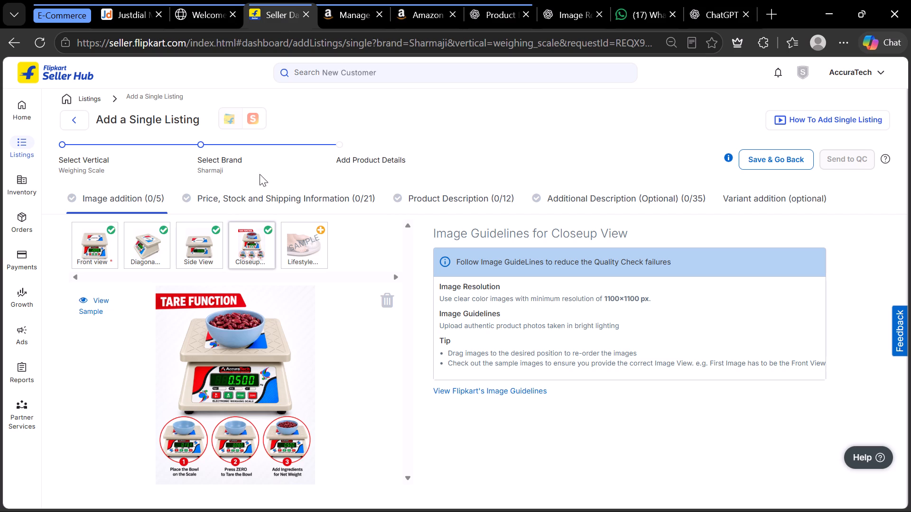
click(298, 254)
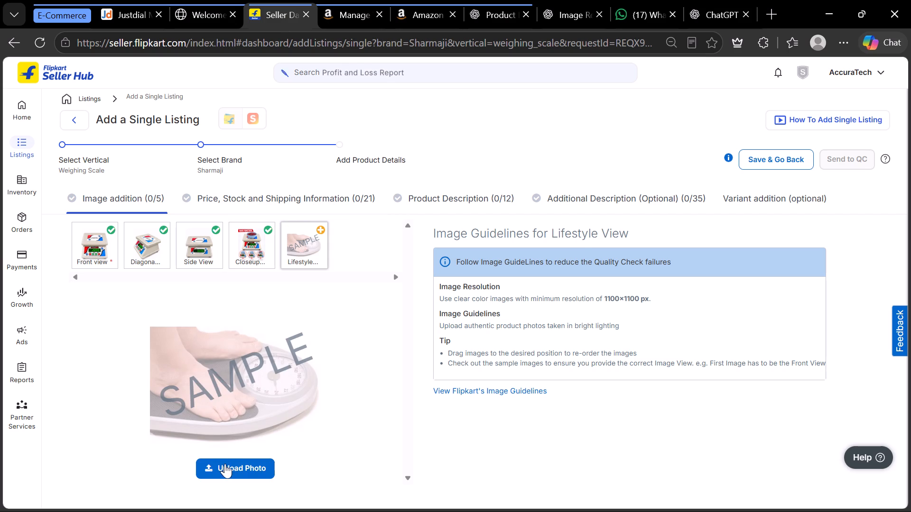
click(225, 464)
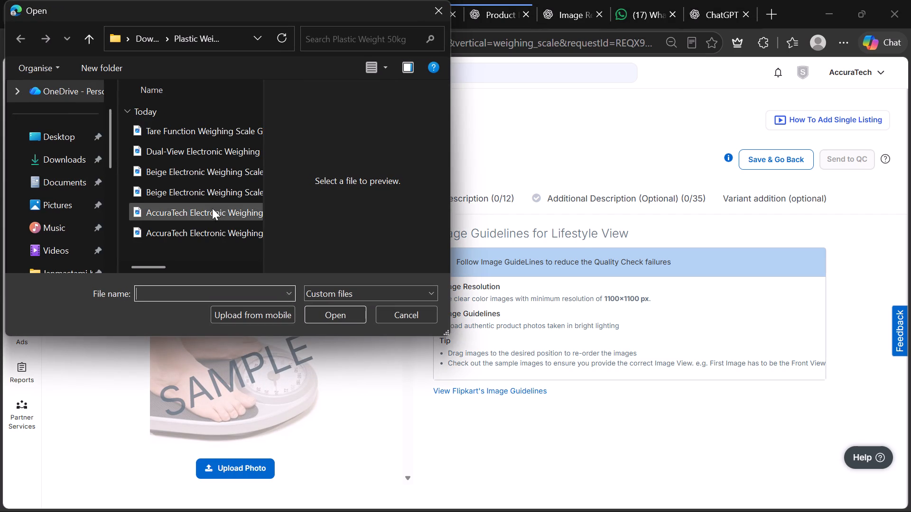
click(140, 39)
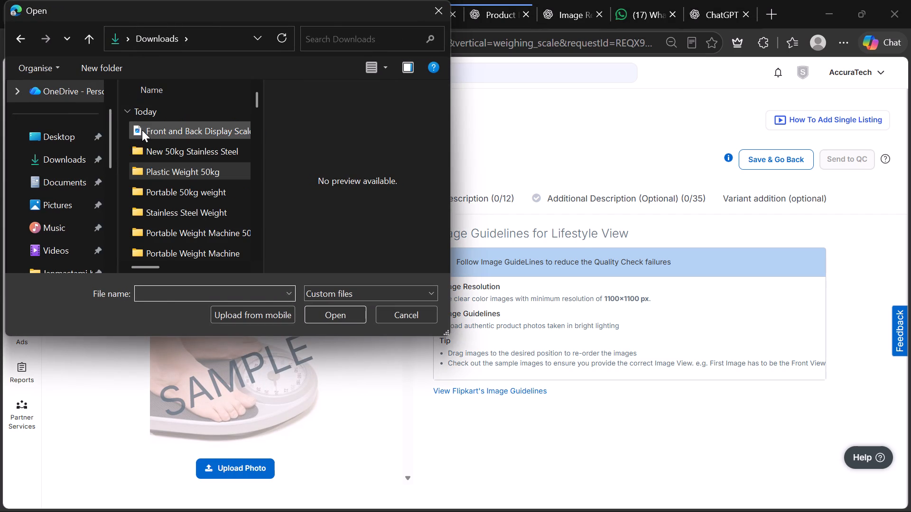
click(142, 130)
key(Return)
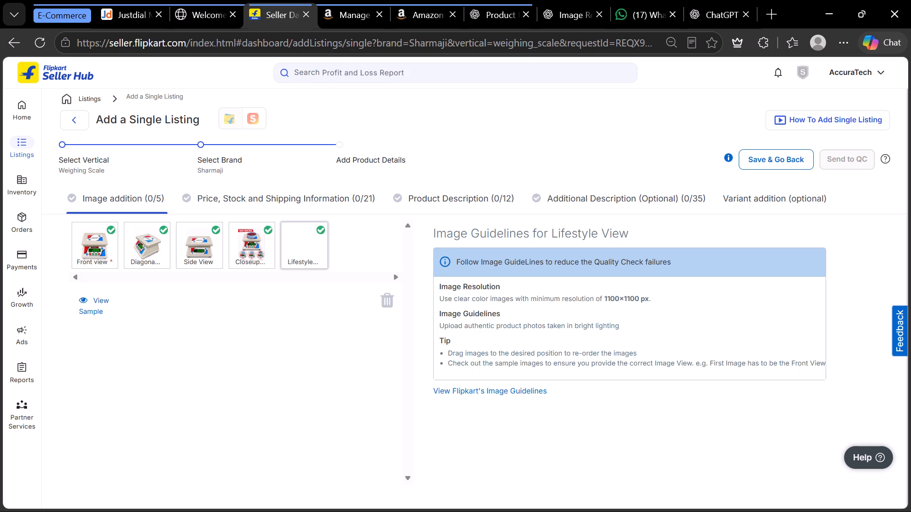
Enter AT-VM-50-KG-PL as the Seller SKU ID in the price, stock and shipping information.
click(338, 202)
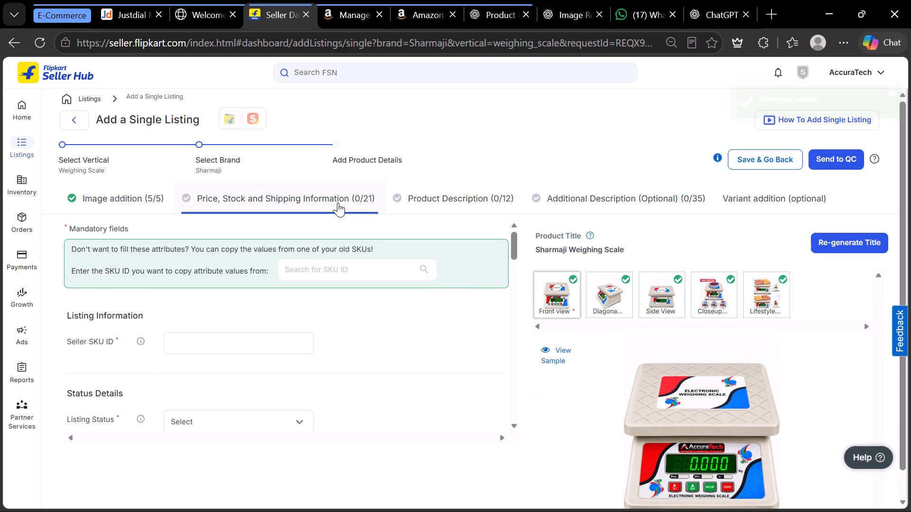
click(157, 196)
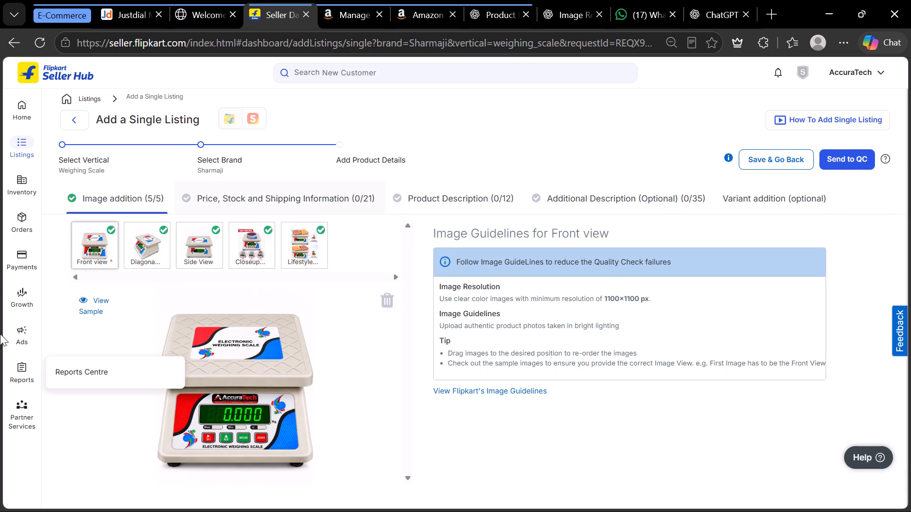
click(309, 191)
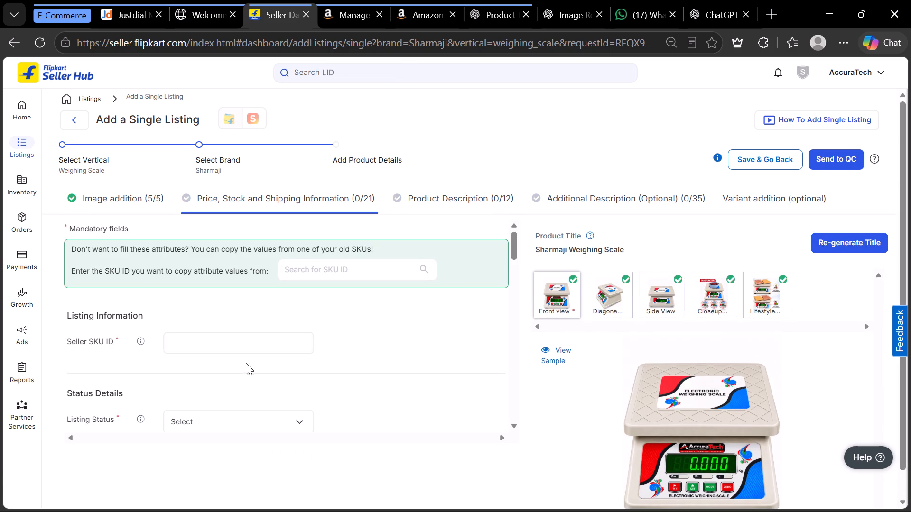
click(236, 336)
text(VM-)
key(BackSpace)
key(BackSpace)
key(BackSpace)
key(BackSpace)
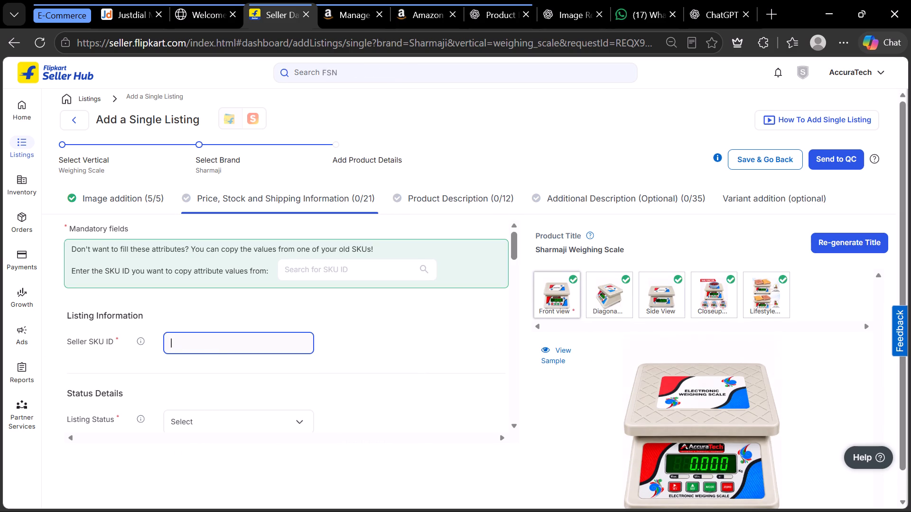
text(AT)
text(-VM-)
text(50-KG)
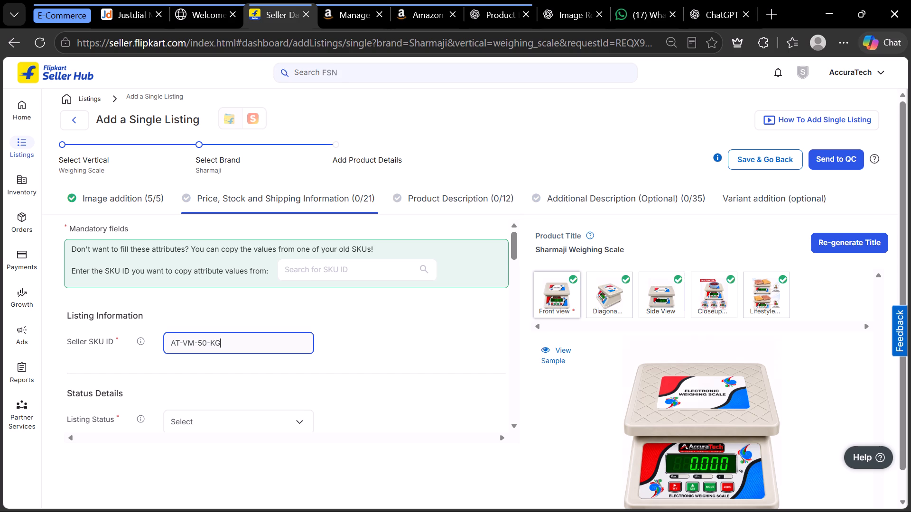
text(-PL)
click(370, 361)
Set the listing status to Active.
scroll(370, 361, down, 1)
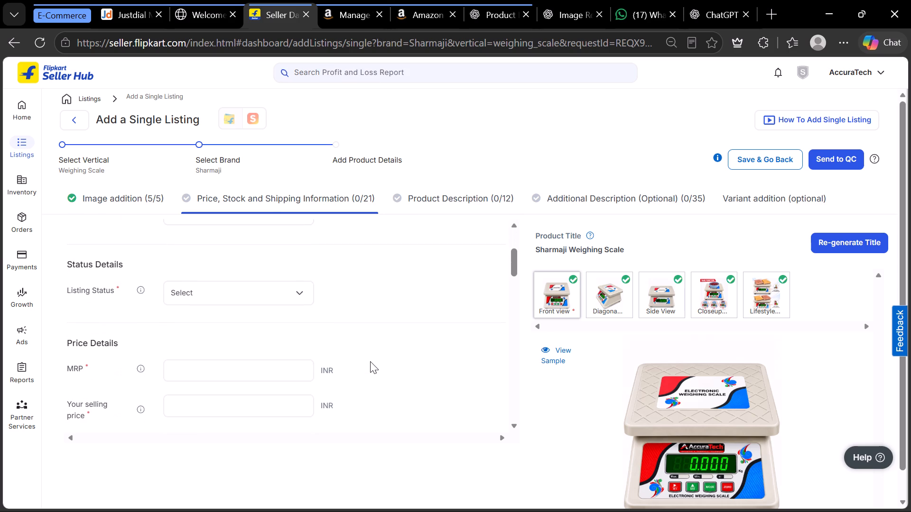
scroll(370, 361, down, 1)
click(243, 293)
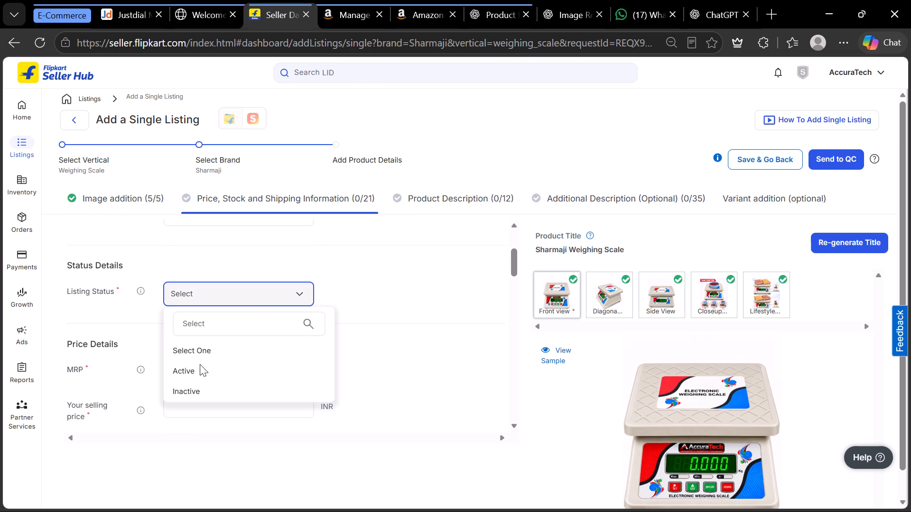
click(200, 364)
Fill in the price details with MRP 1999 INR, selling price 2999 INR and minimum order quantity 1.
click(198, 370)
click(190, 374)
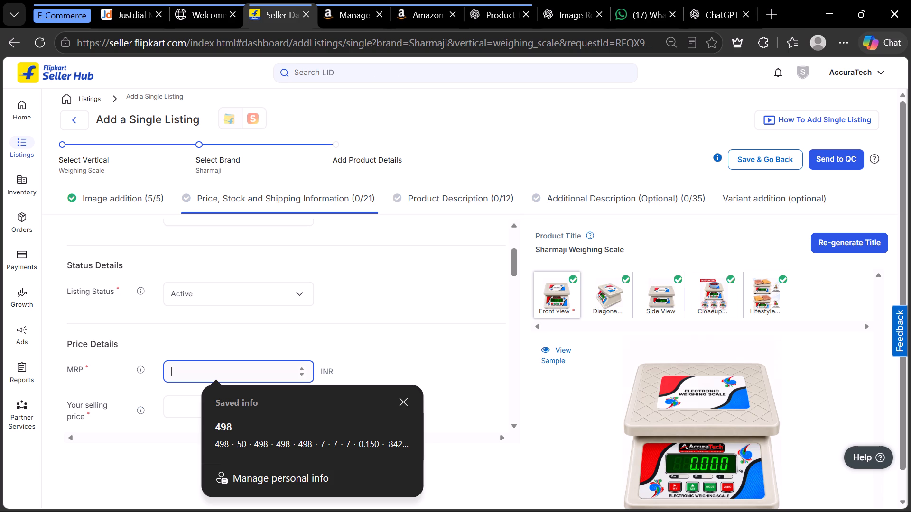
text(1999)
click(190, 402)
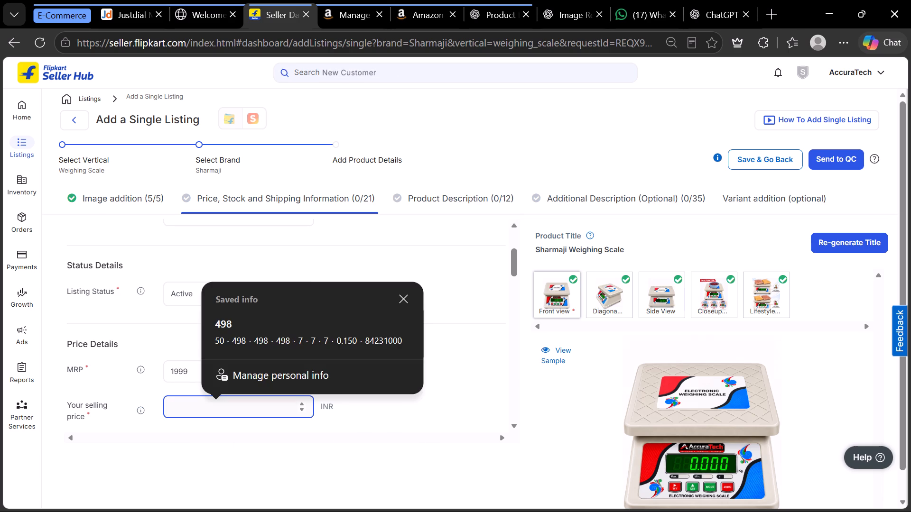
text(2999)
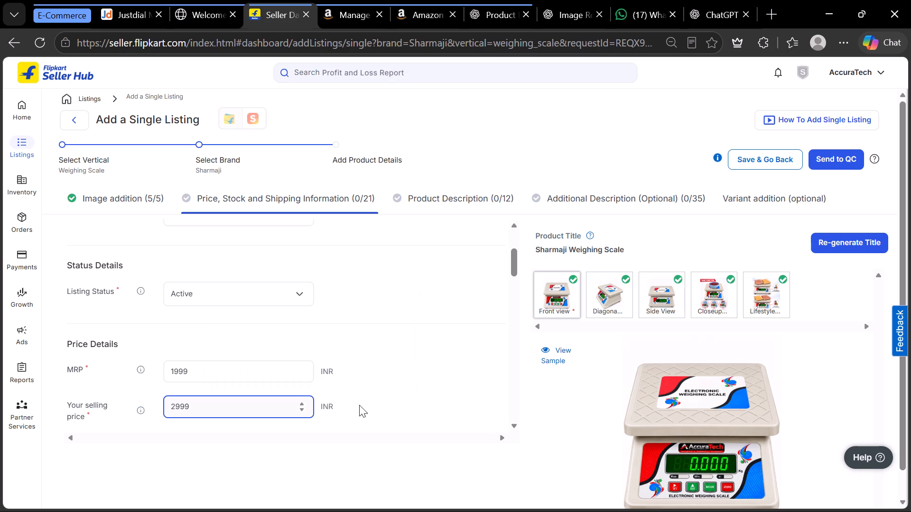
click(389, 411)
scroll(389, 411, down, 2)
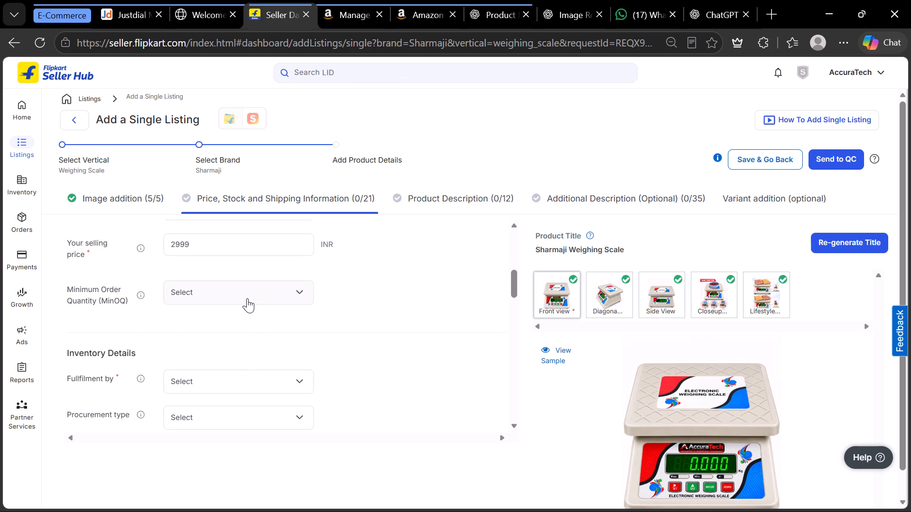
click(247, 298)
click(183, 366)
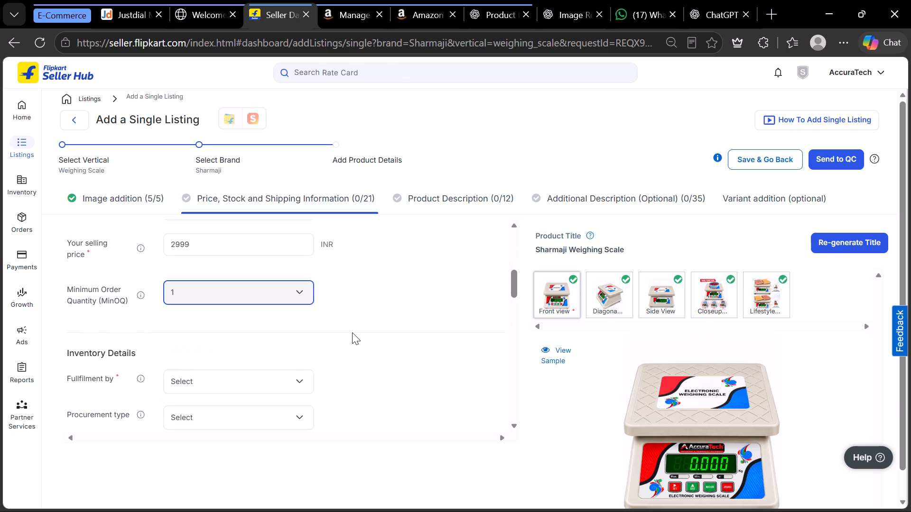
Set fulfilment to Seller and the procurement type to express in the inventory details.
scroll(352, 332, down, 1)
click(285, 330)
click(193, 401)
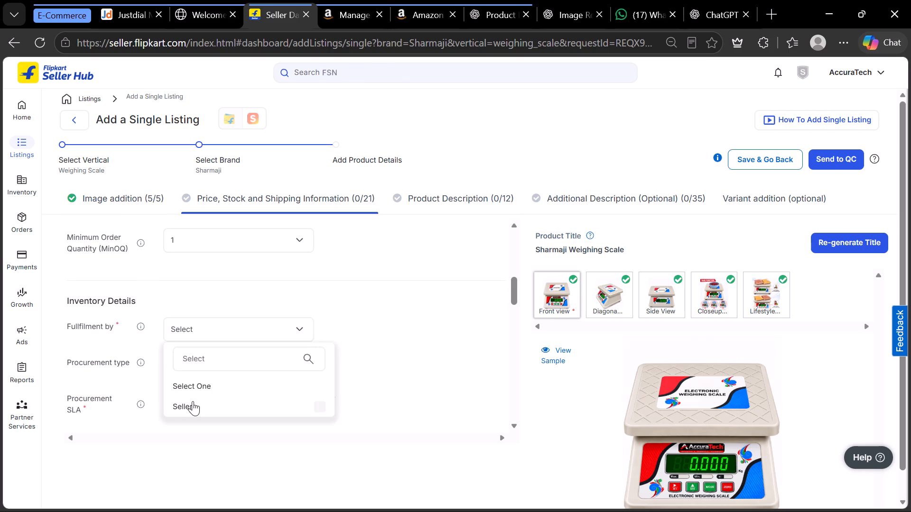
click(226, 365)
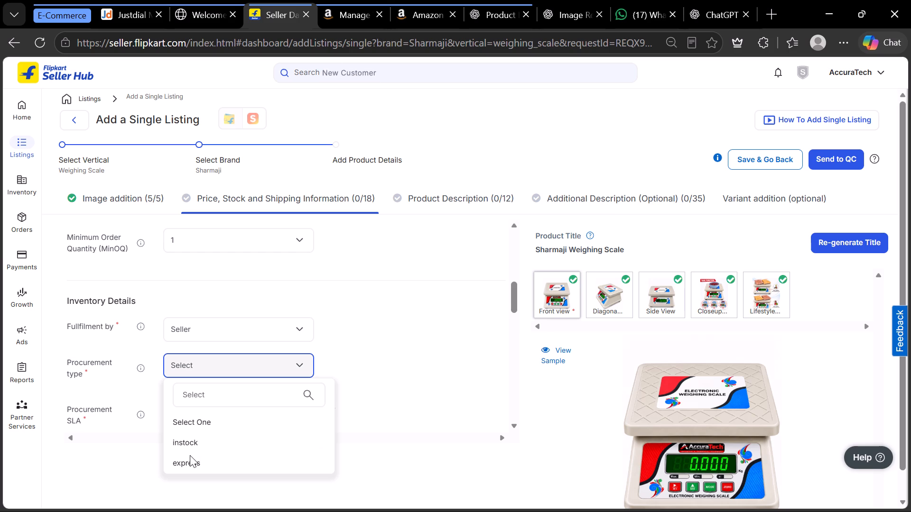
drag(191, 455, 192, 460)
click(192, 460)
Set the procurement SLA to 2 hours and the stock to 50.
scroll(267, 392, down, 1)
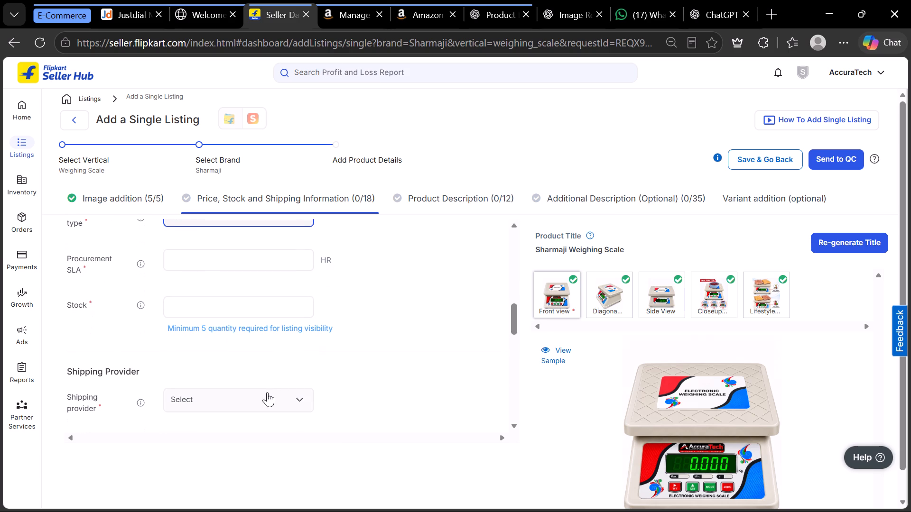
click(198, 260)
key(2)
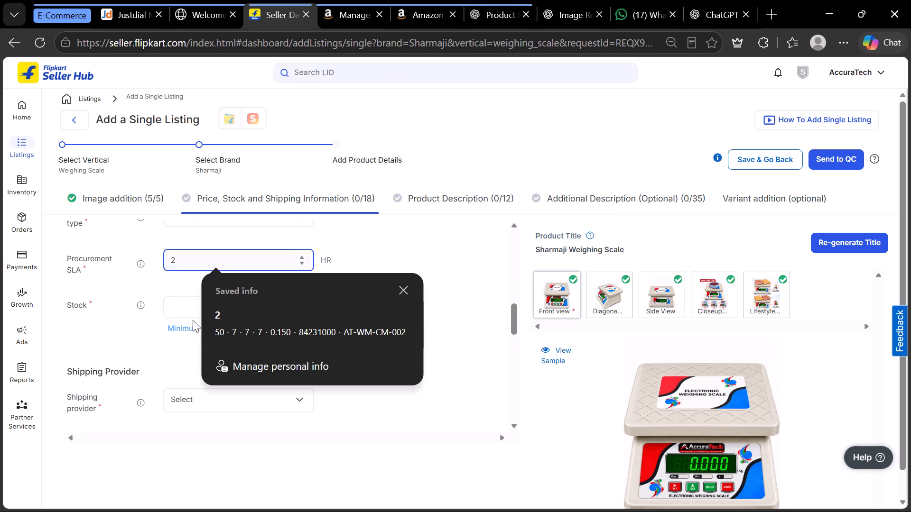
click(184, 313)
text(50)
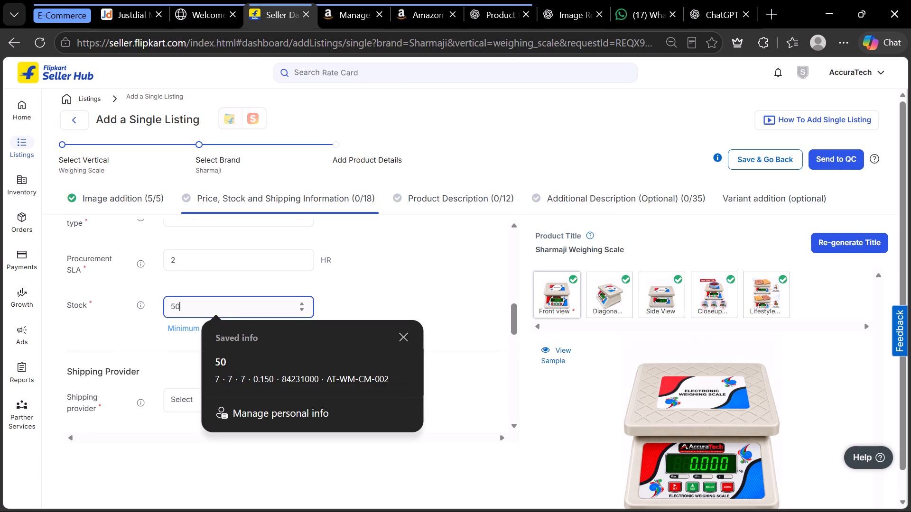
Choose Flipkart as the shipping provider.
scroll(150, 358, down, 2)
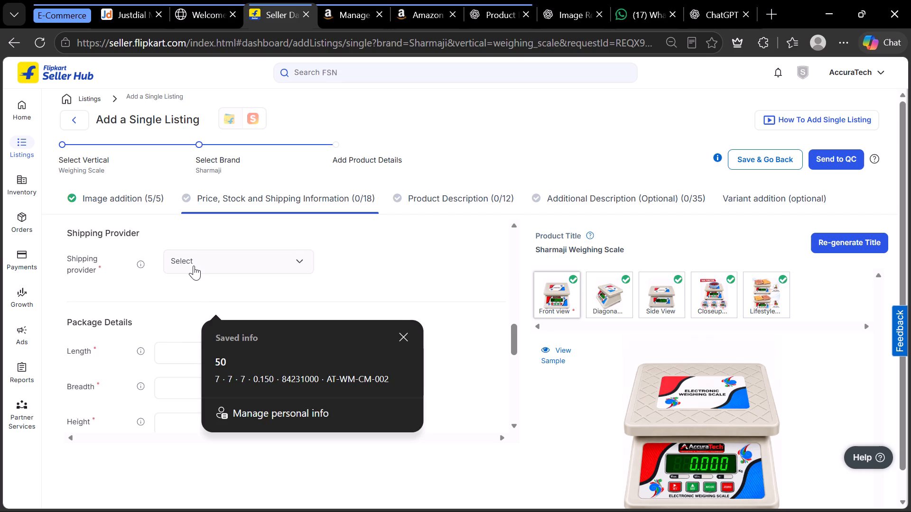
click(194, 265)
click(197, 335)
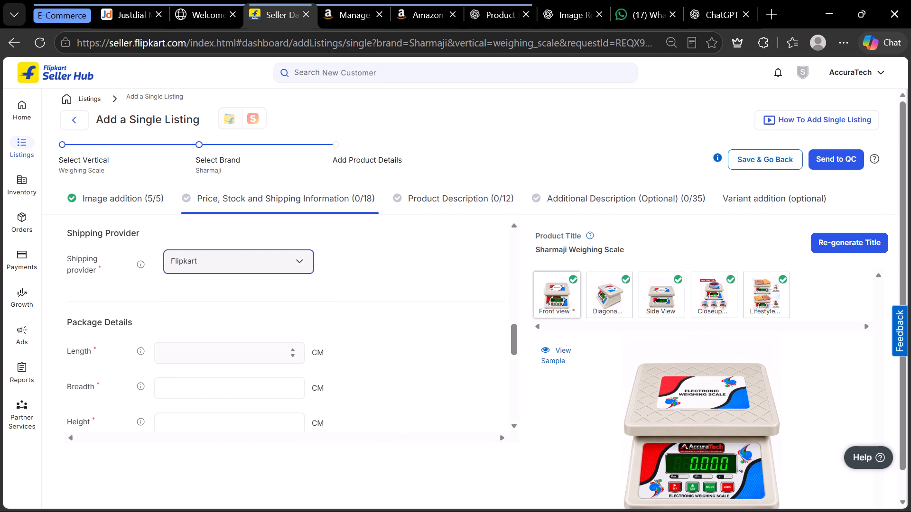
Set the package dimensions to 24 cm length, 22 cm breadth and 13 cm height.
scroll(187, 357, down, 1)
click(180, 295)
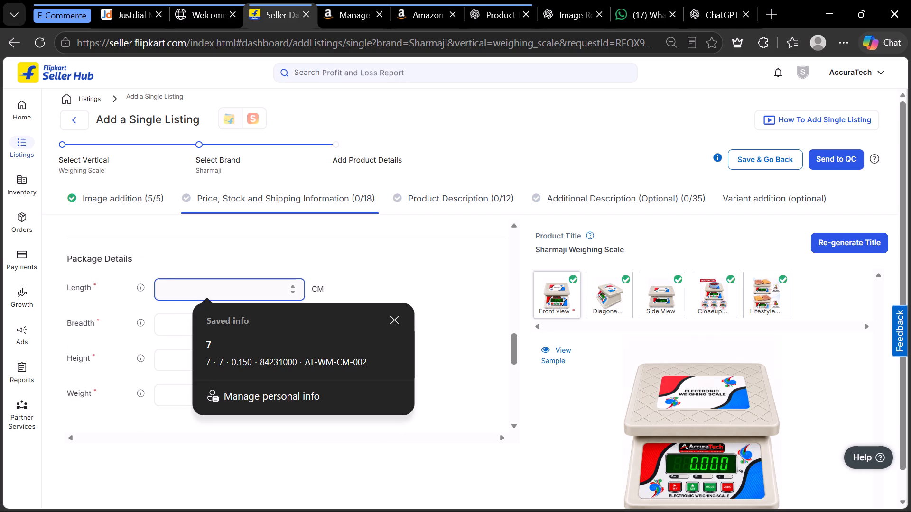
text(24)
click(177, 287)
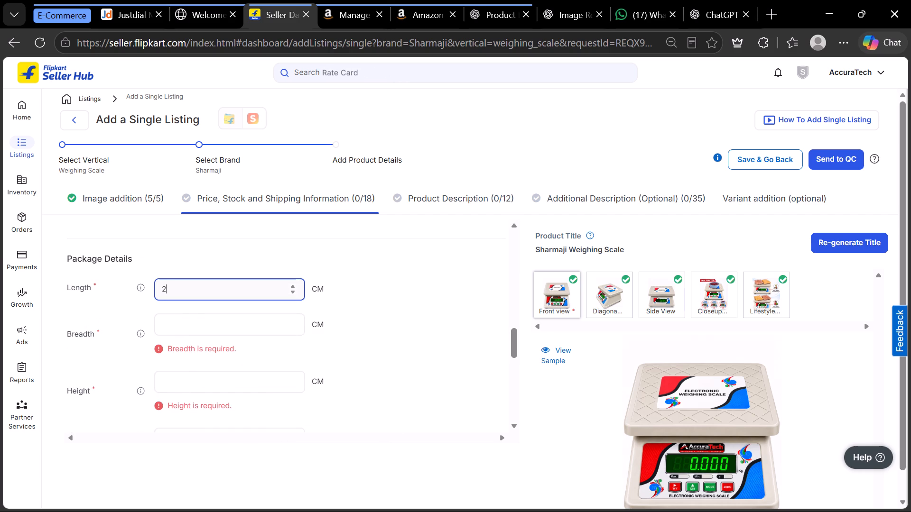
key(4)
click(181, 317)
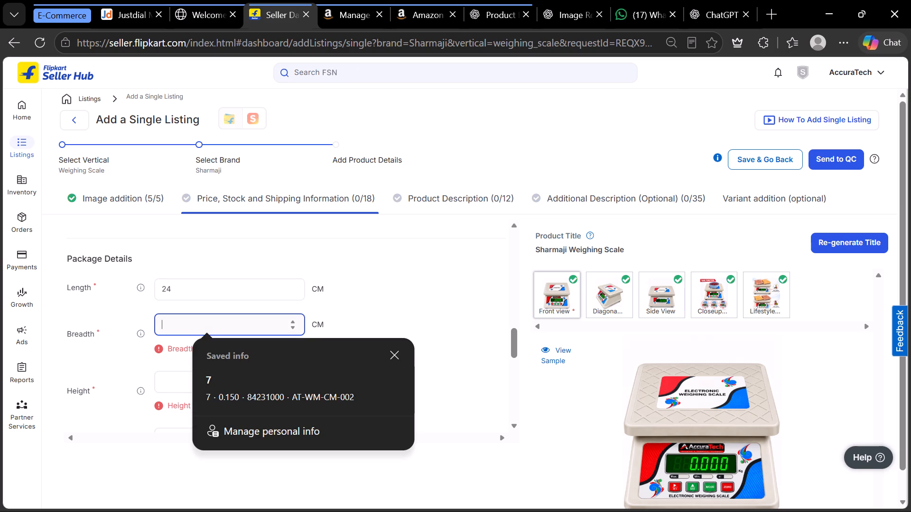
click(182, 316)
text(22)
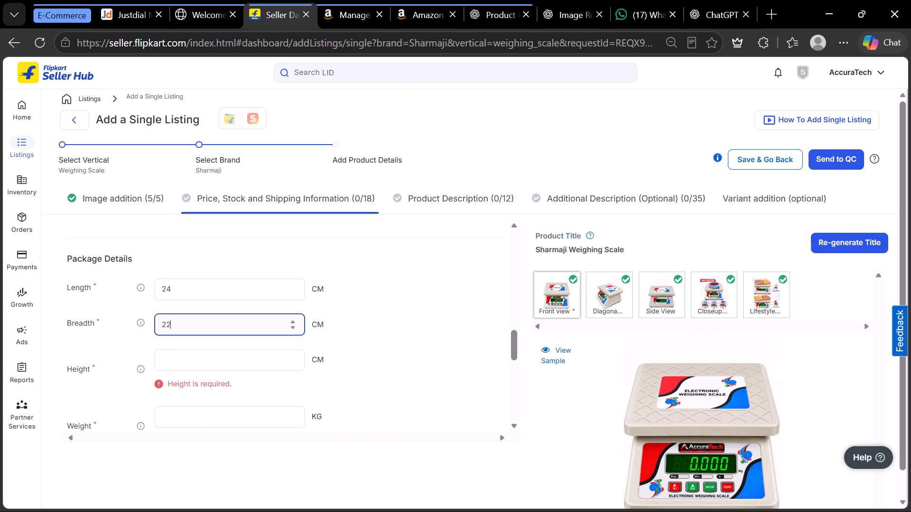
click(186, 360)
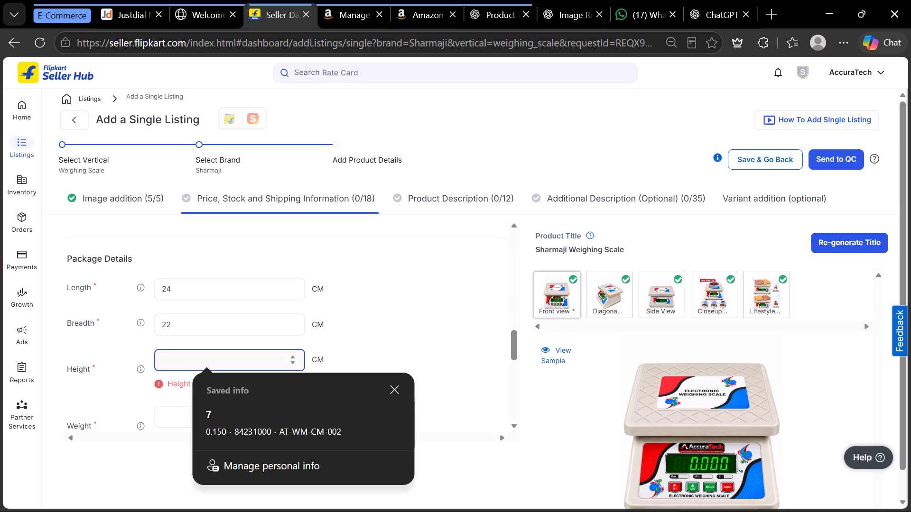
text(13)
Set the package weight to .350 kg.
click(190, 393)
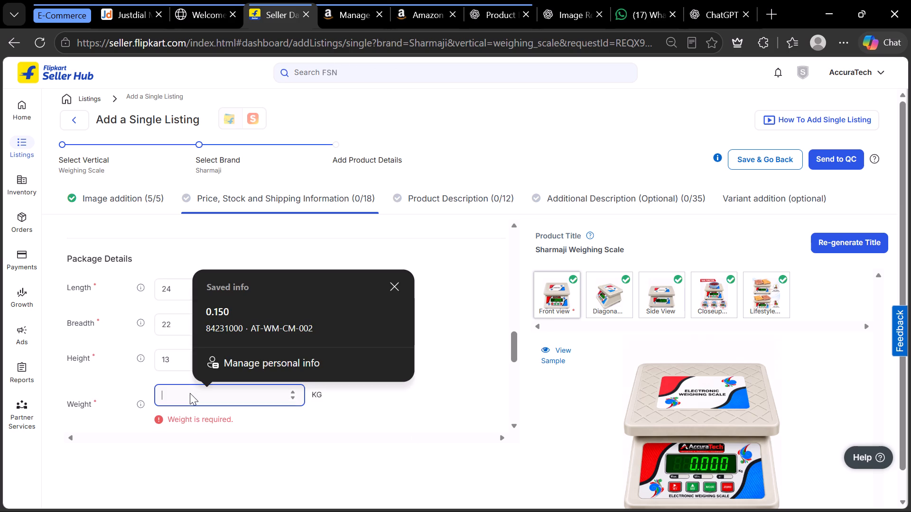
text(35)
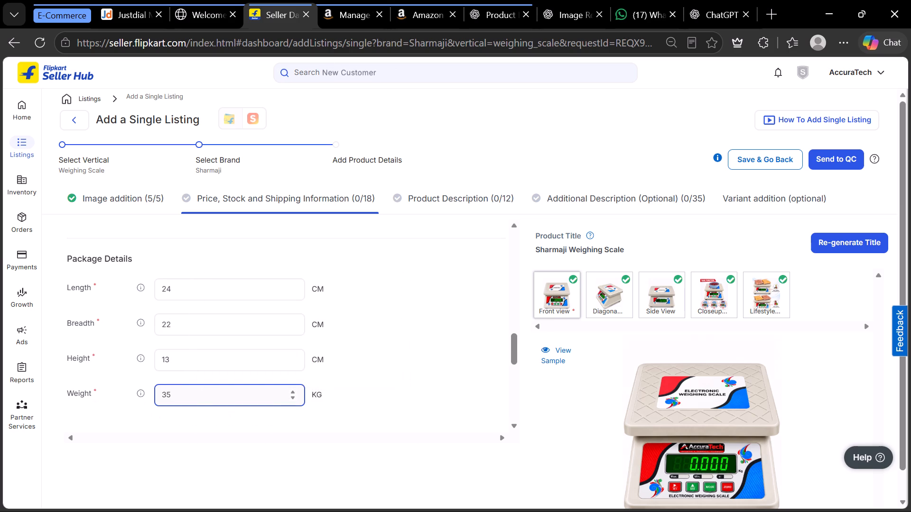
key(BackSpace)
key(BackSpace)
key(BackSpace)
key(period)
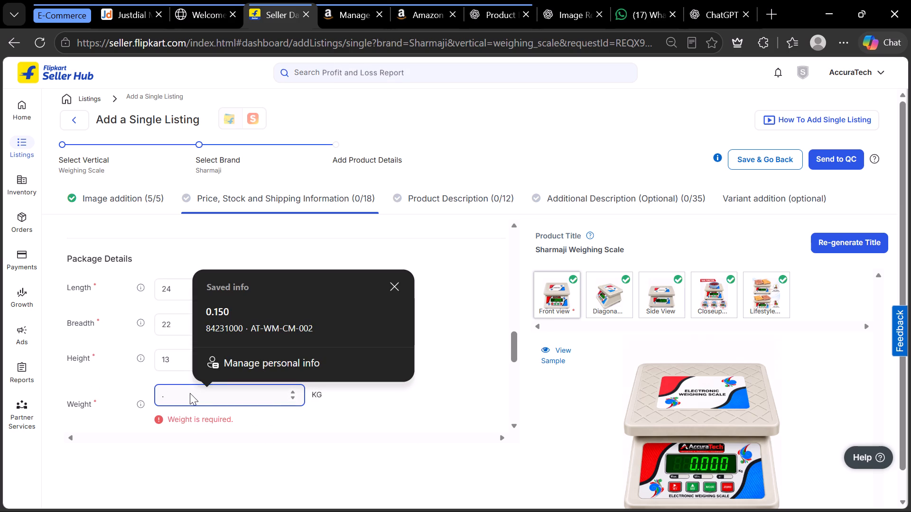
text(350)
Fill in the tax details with HSN 84231000, chosen from the relevant HSN codes, and tax code GST_18.
scroll(268, 421, down, 1)
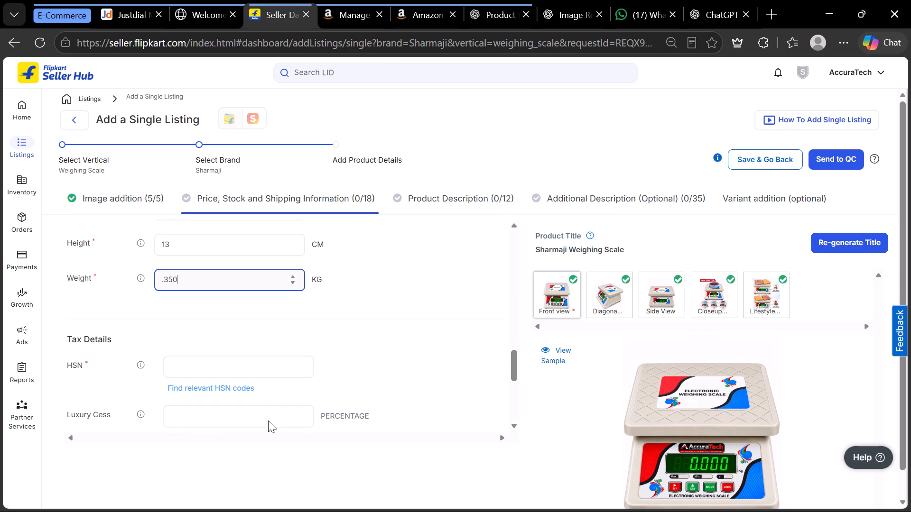
scroll(268, 421, down, 1)
click(196, 369)
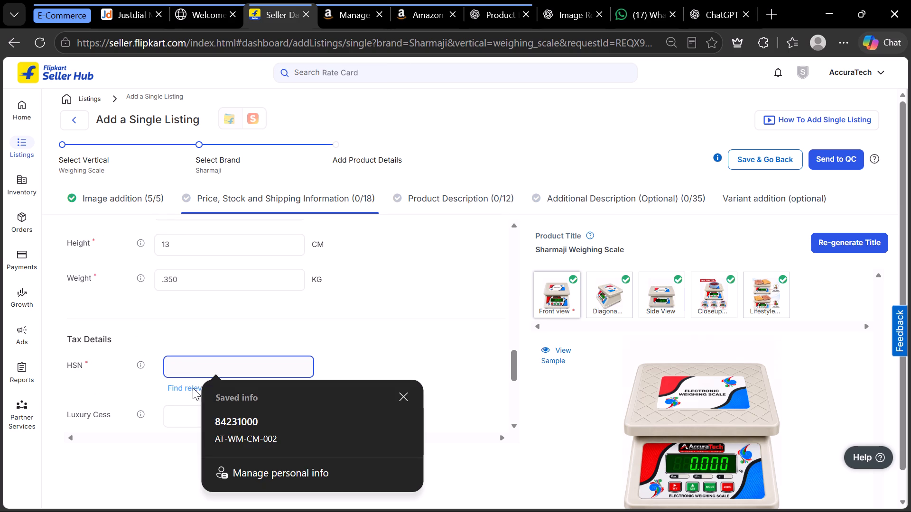
click(186, 389)
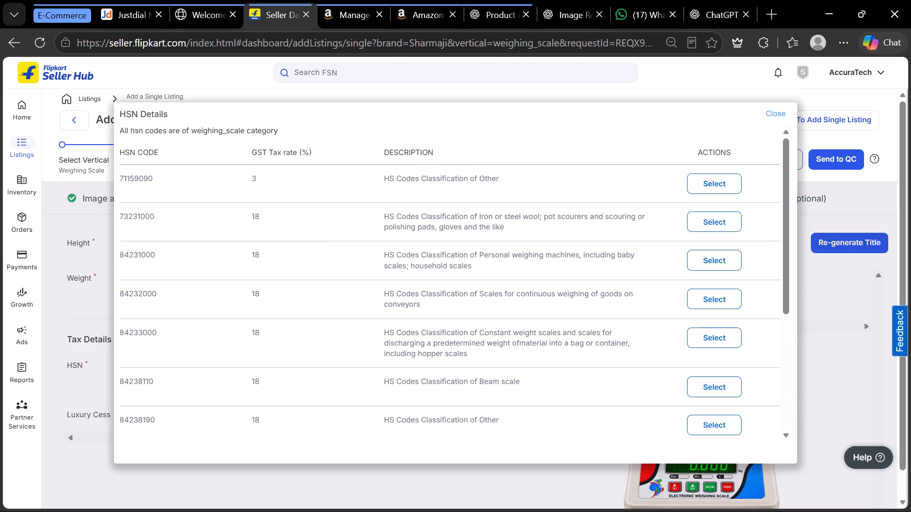
click(697, 265)
scroll(312, 441, down, 1)
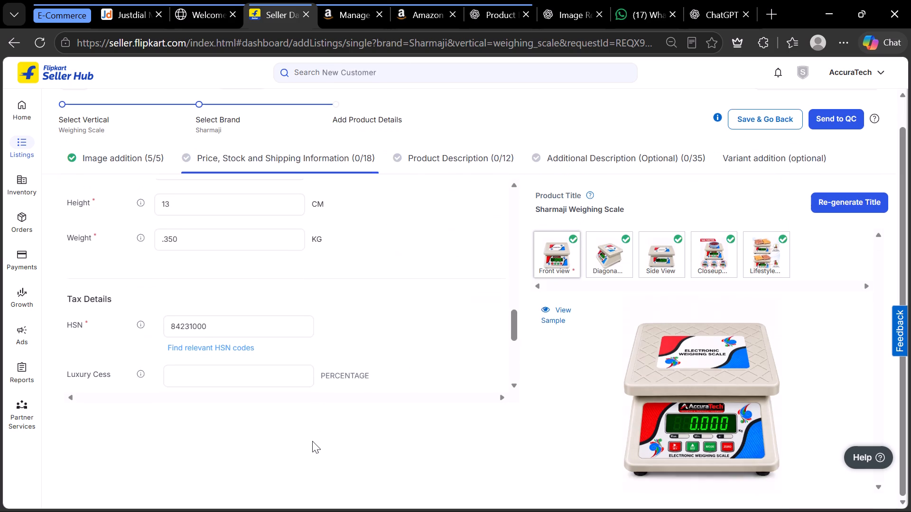
scroll(312, 441, down, 1)
scroll(354, 339, down, 2)
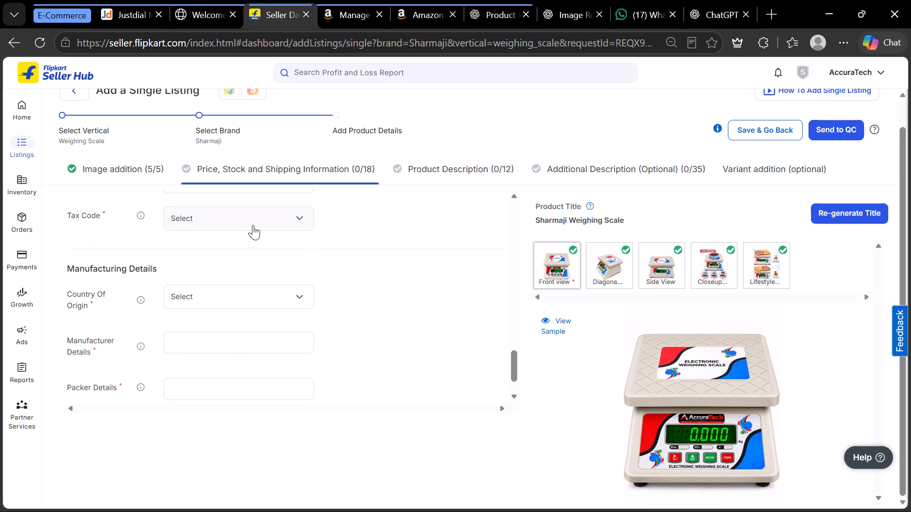
click(253, 225)
click(190, 337)
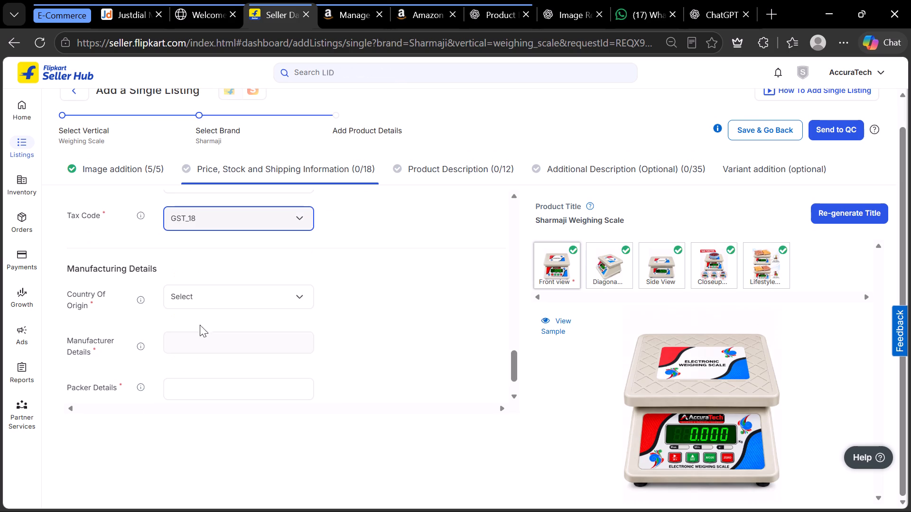
Fill in the manufacturing details with country of origin India, manufacturer AccuraTech and packer AccuraTech Machine Hub.
click(207, 301)
click(209, 330)
text(ind)
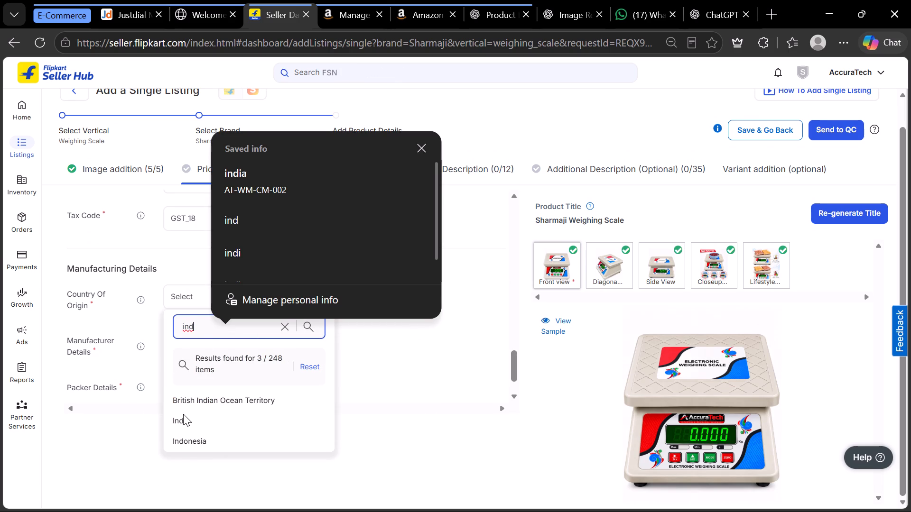
click(179, 421)
click(207, 345)
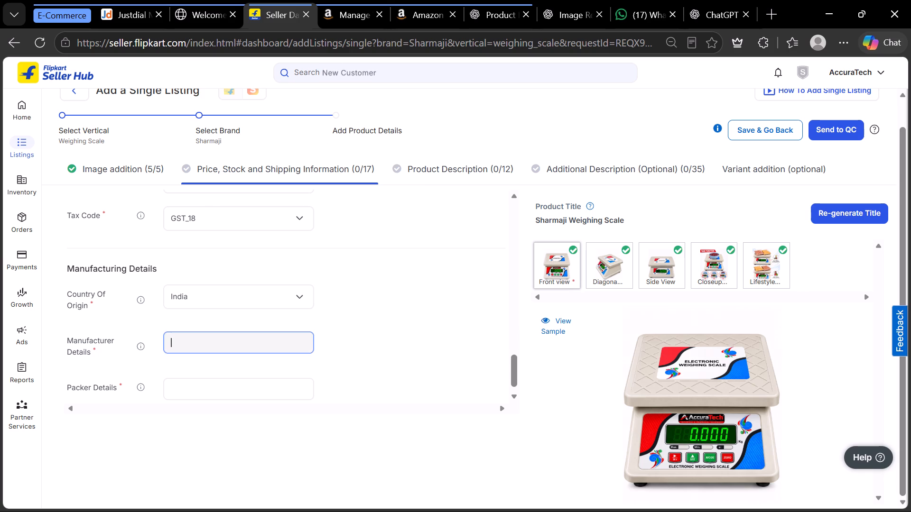
text(Accura)
text(Tech)
click(215, 384)
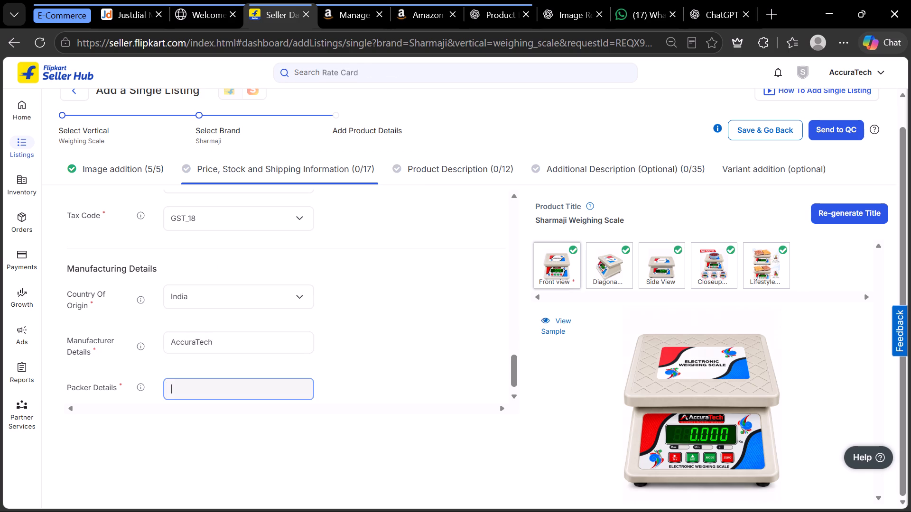
text(AccuraTech)
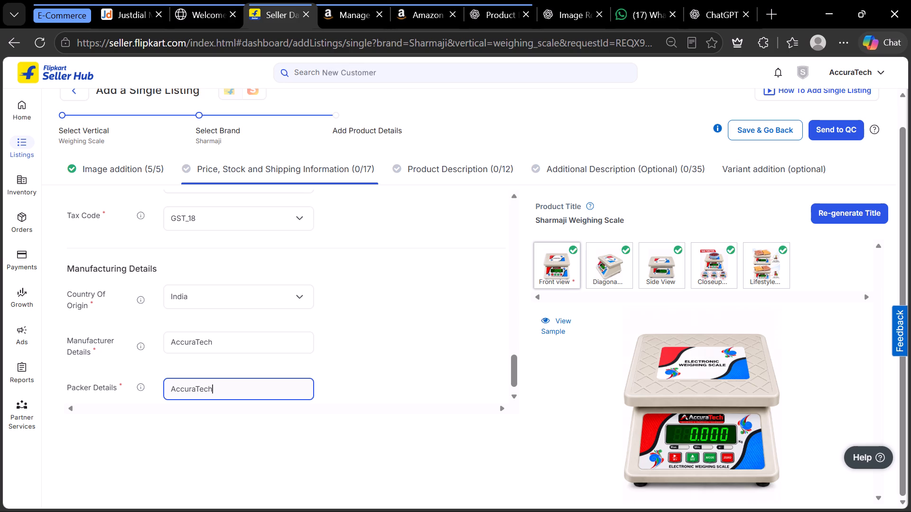
key(space)
text(Machine Hub)
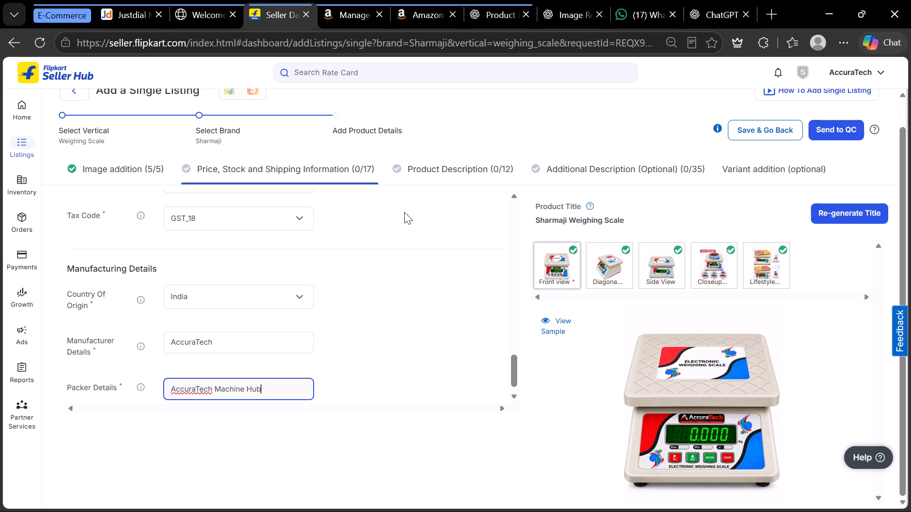
Proceed to the Product Description section of the weighing scale listing.
click(422, 171)
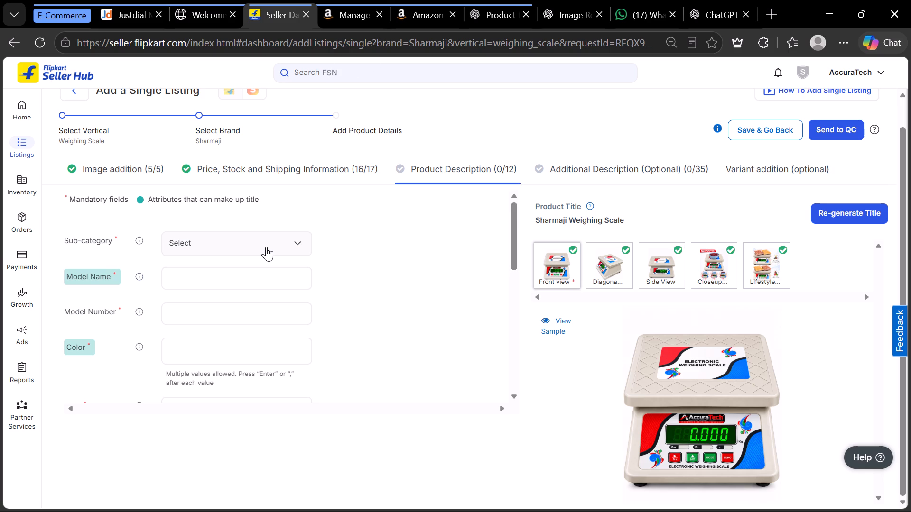
Turn off Bluetooth in the Windows quick settings.
key(super+a)
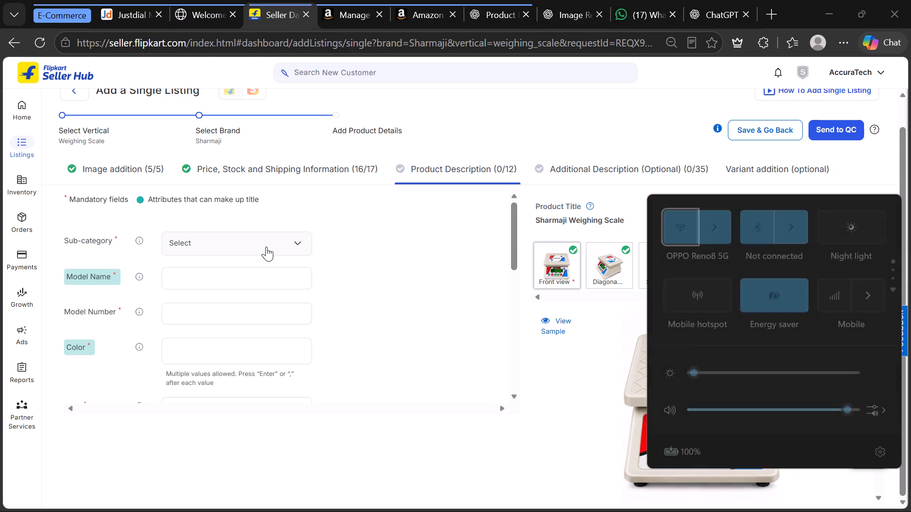
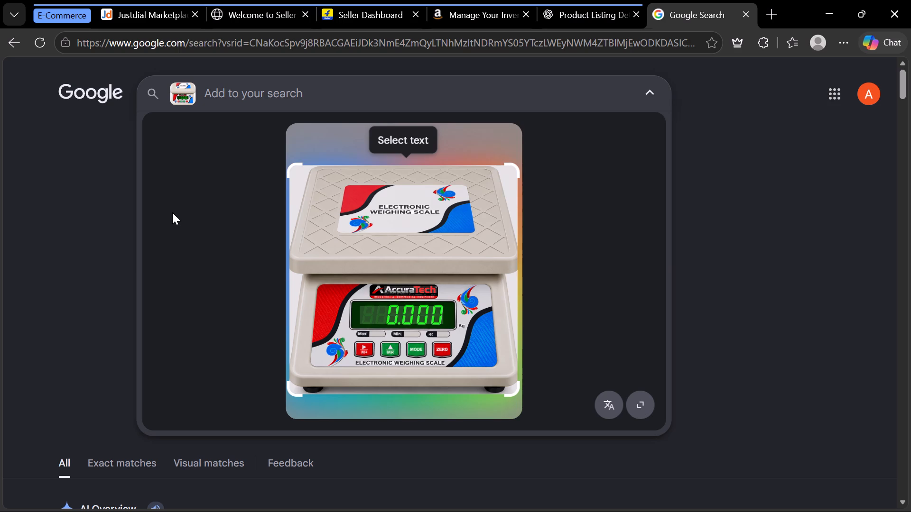
Examine the visually similar weighing scales and open the IndiaMART listing for the Electronics Table Top Scale ATC-10.
scroll(254, 372, down, 4)
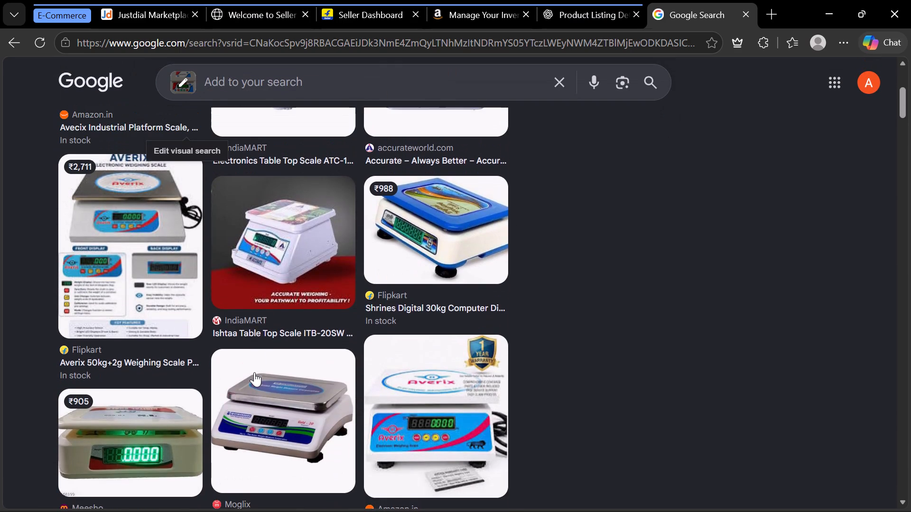
scroll(254, 372, up, 2)
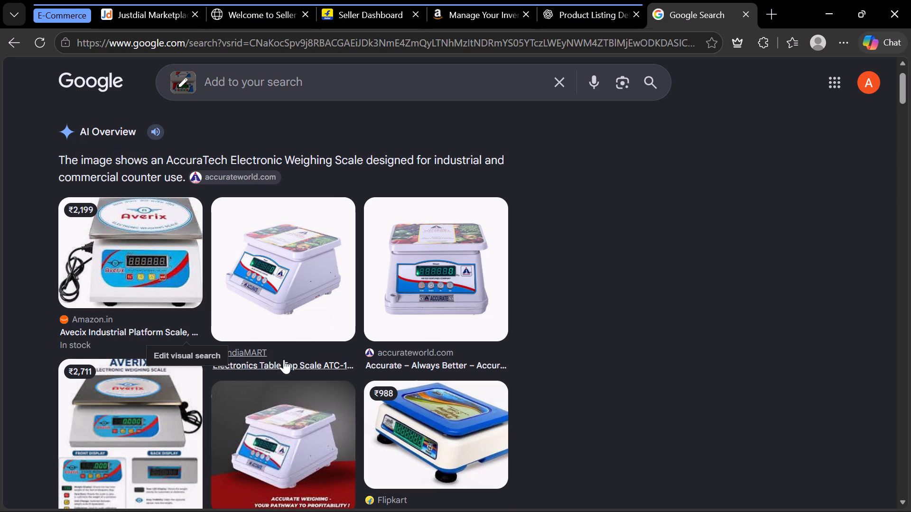
scroll(465, 316, down, 2)
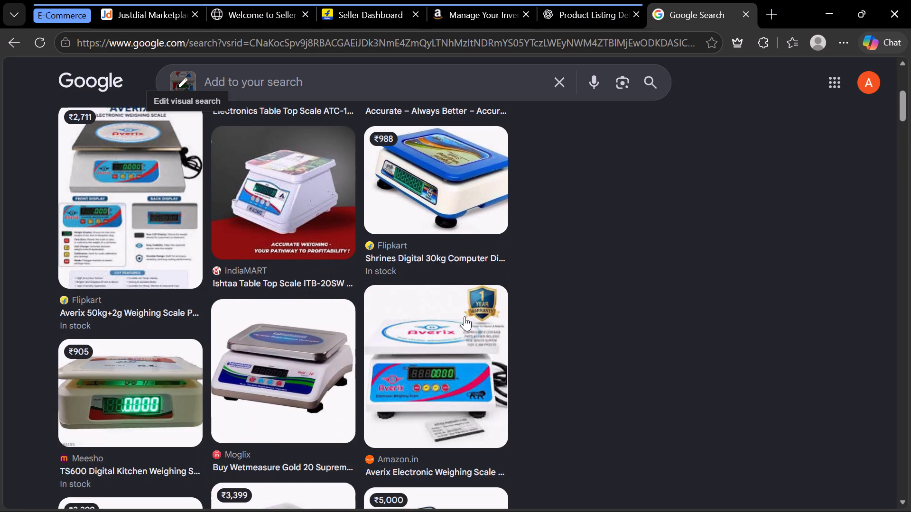
scroll(465, 316, down, 2)
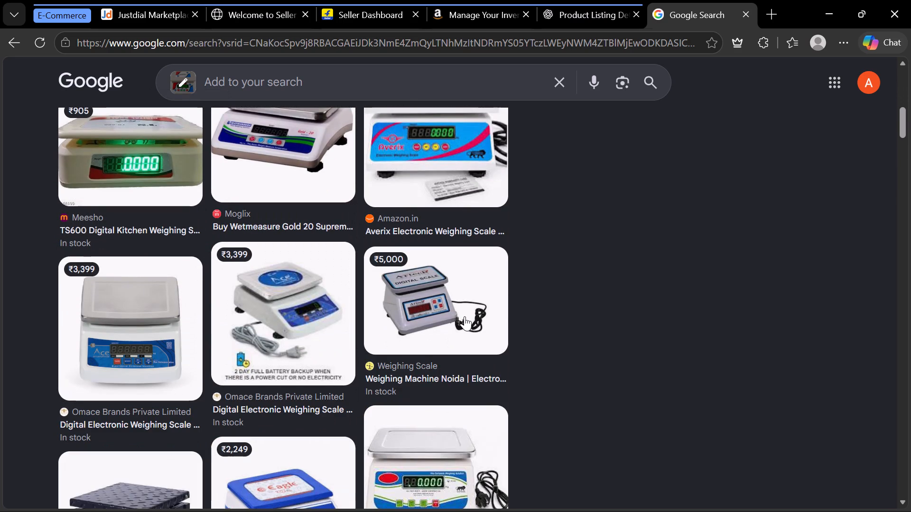
scroll(465, 316, down, 2)
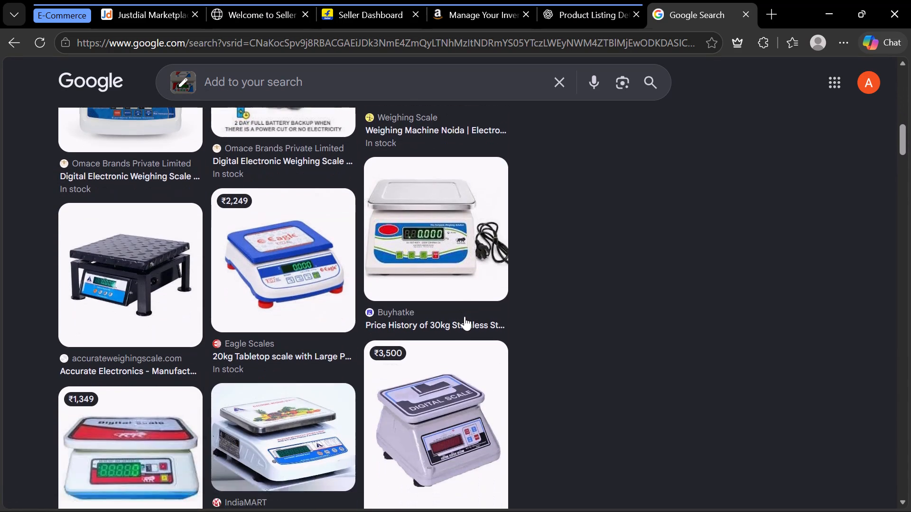
scroll(465, 316, down, 3)
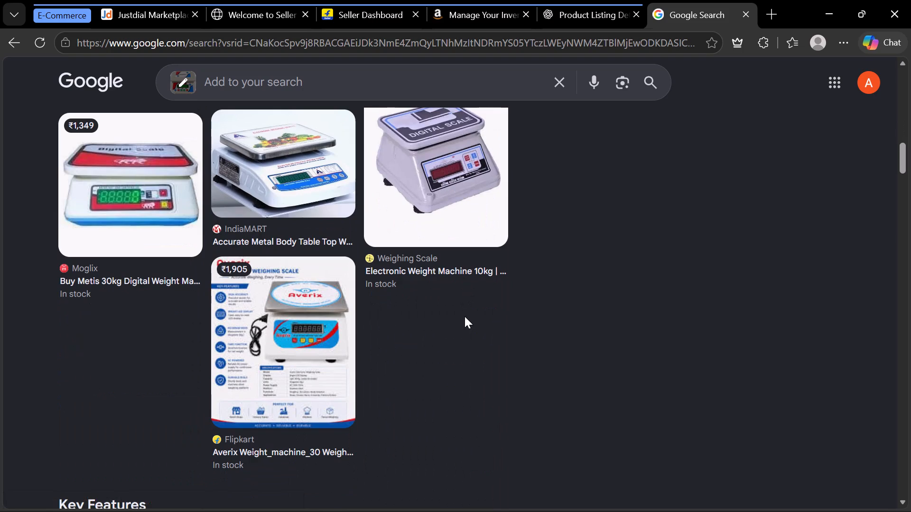
scroll(465, 316, up, 7)
scroll(465, 316, down, 1)
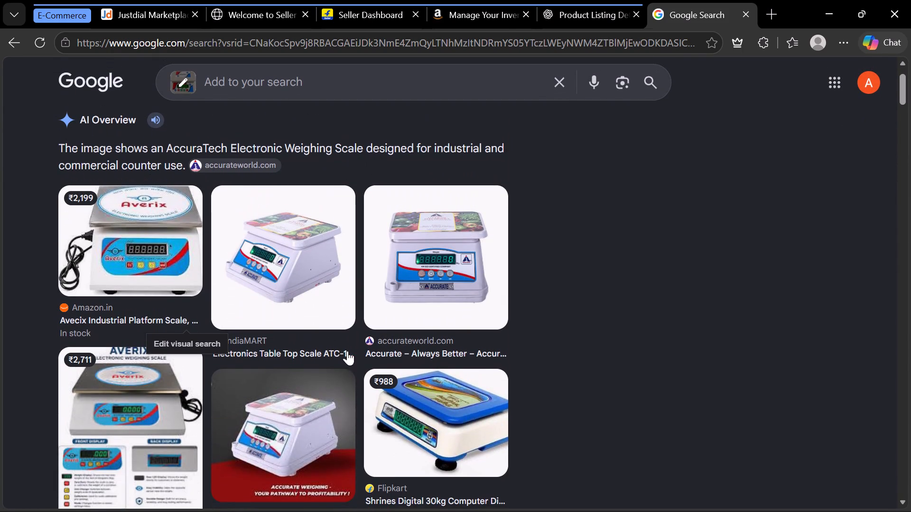
click(325, 352)
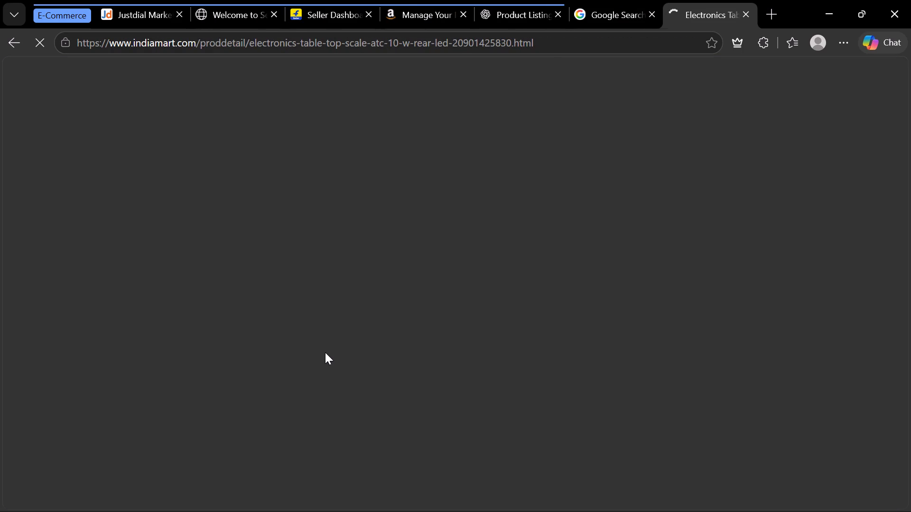
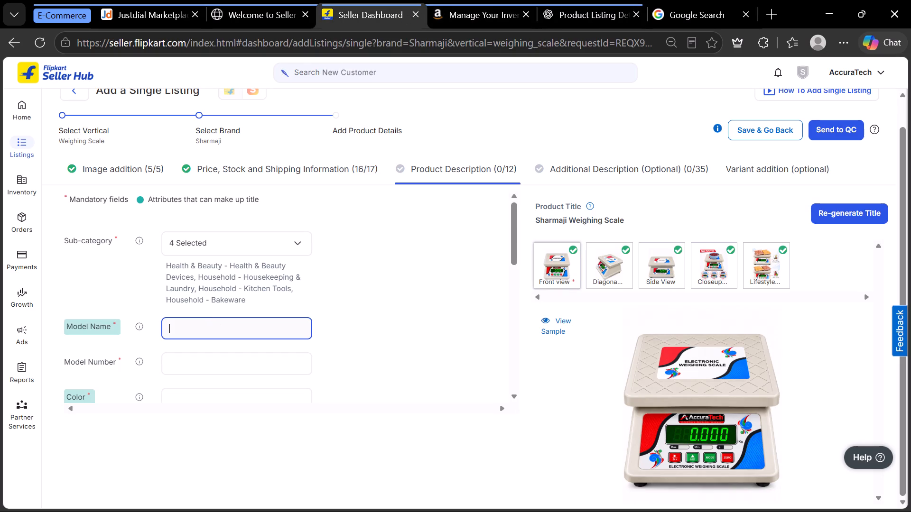
key(ctrl+v)
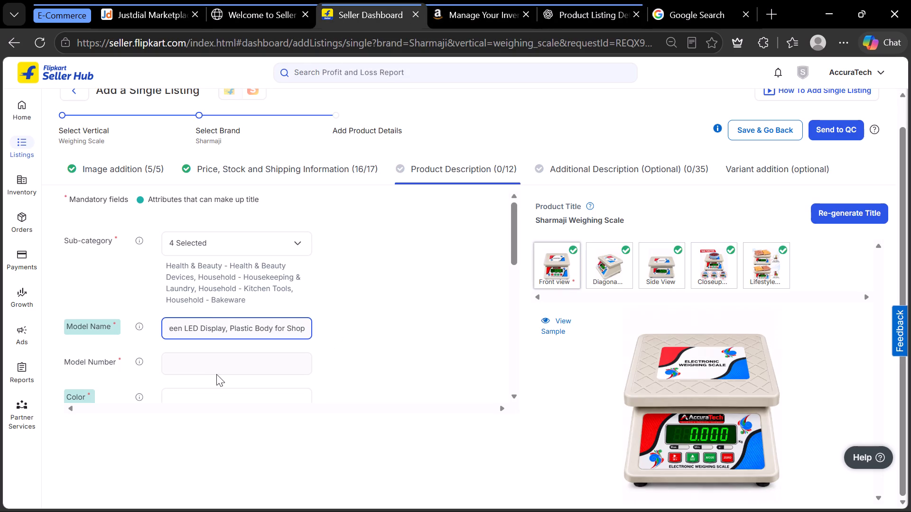
Enter "Plastic Weighing 50 Kg" as the listing's Model Number.
click(219, 372)
text(Plastic)
key(space)
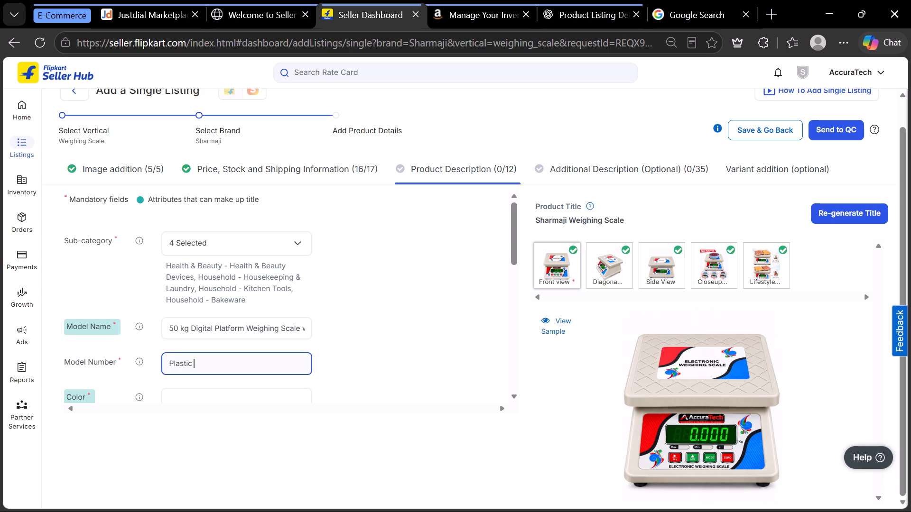
text(Weighing 50)
text(kg)
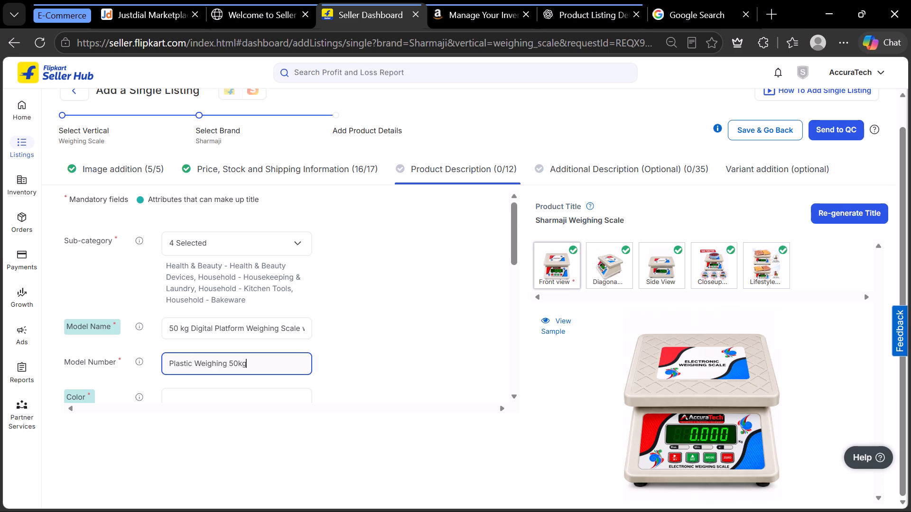
key(BackSpace)
key(BackSpace)
key(space)
text(Kg)
Add White as the listing's Color.
scroll(328, 340, down, 1)
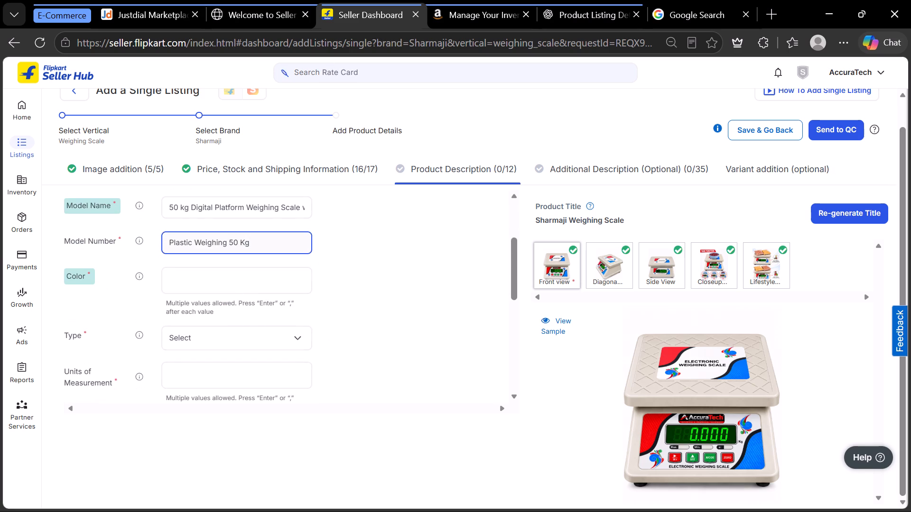
click(231, 281)
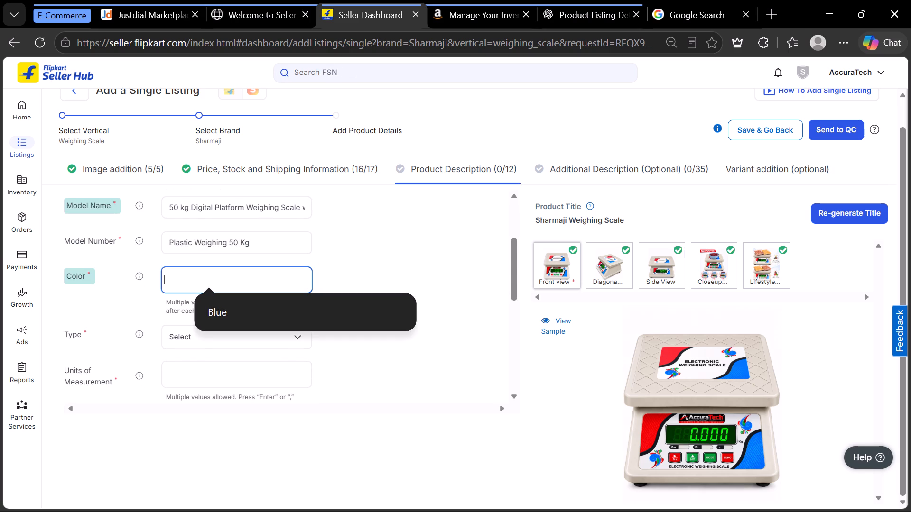
text(White)
key(Return)
Set the listing's Type to Counter/Table Top.
scroll(353, 323, down, 1)
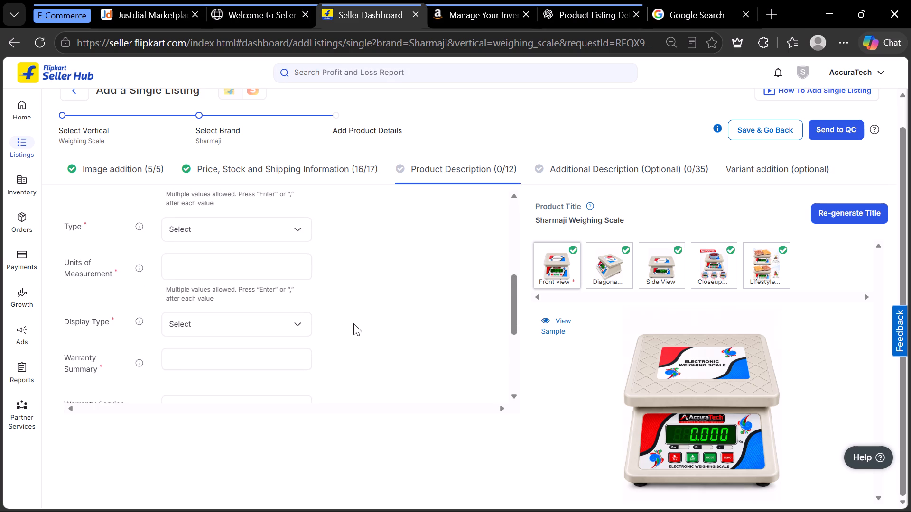
scroll(353, 323, down, 1)
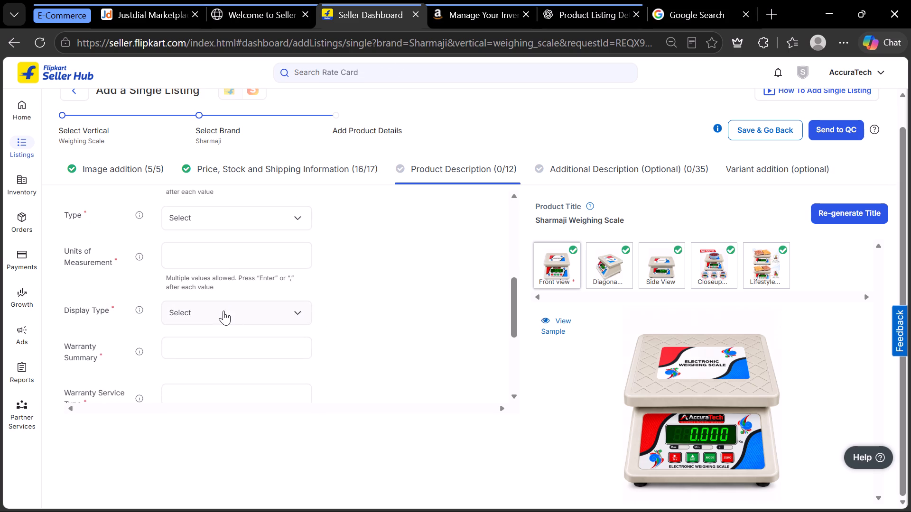
click(211, 219)
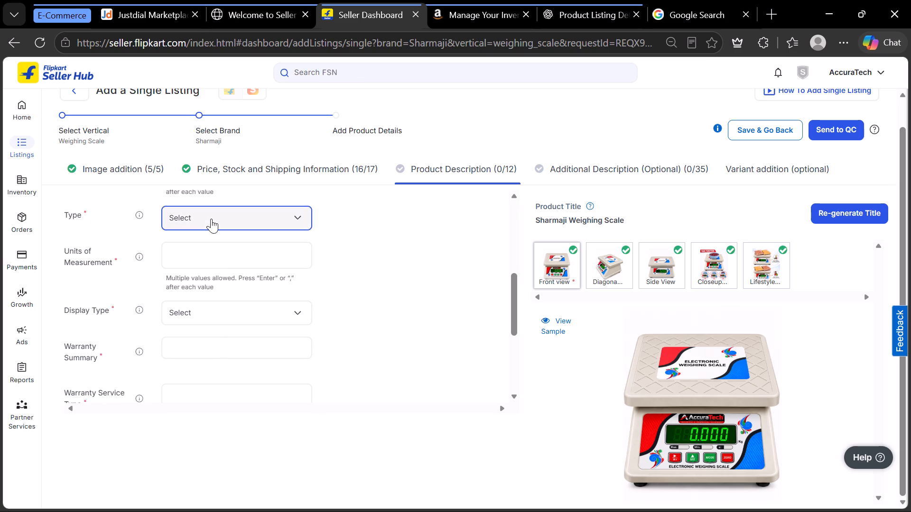
scroll(228, 296, down, 1)
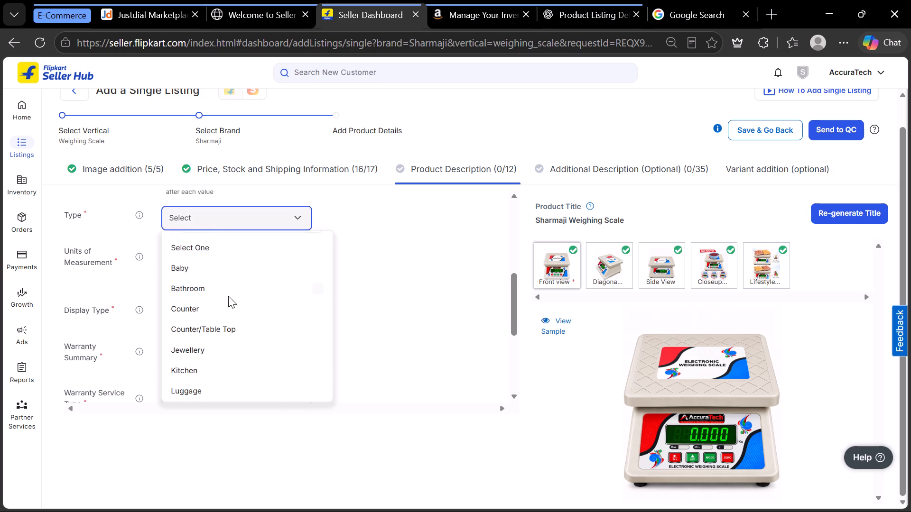
scroll(228, 296, down, 5)
scroll(231, 313, up, 1)
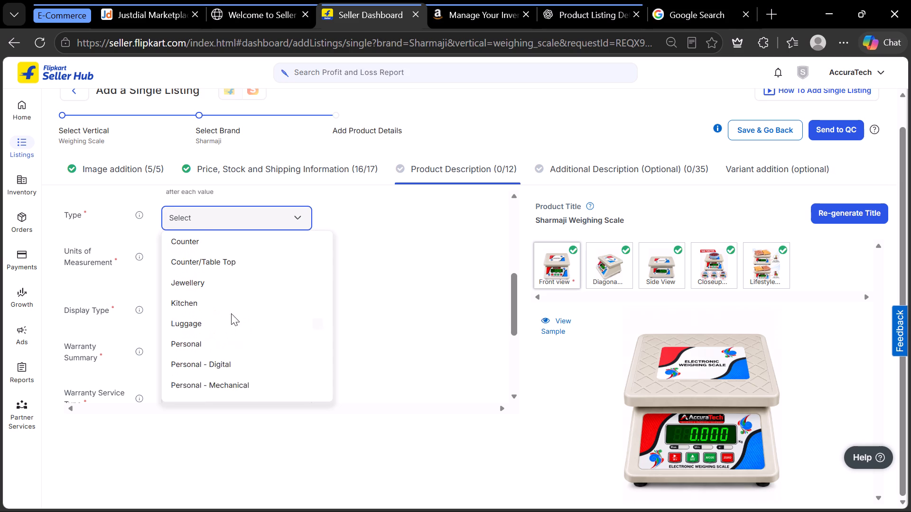
scroll(231, 313, up, 1)
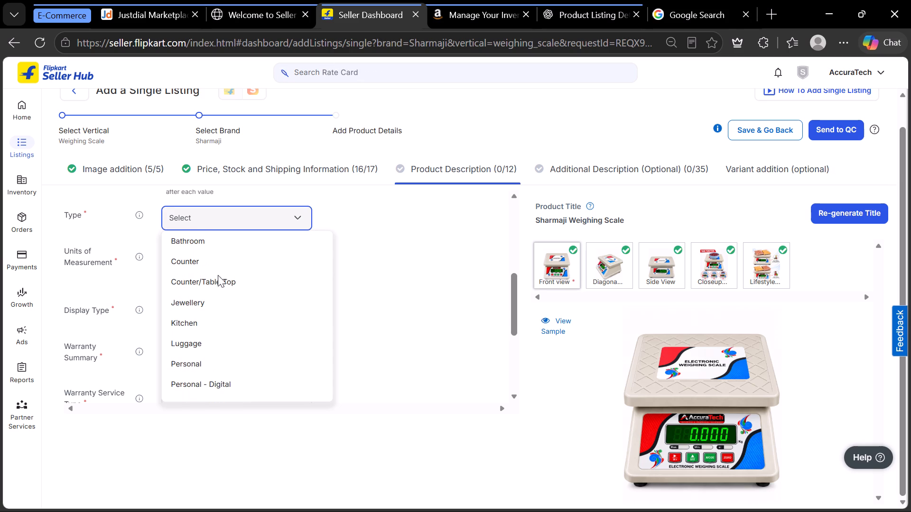
click(221, 279)
Add Kg and Gram as the listing's Units of Measurement.
click(191, 253)
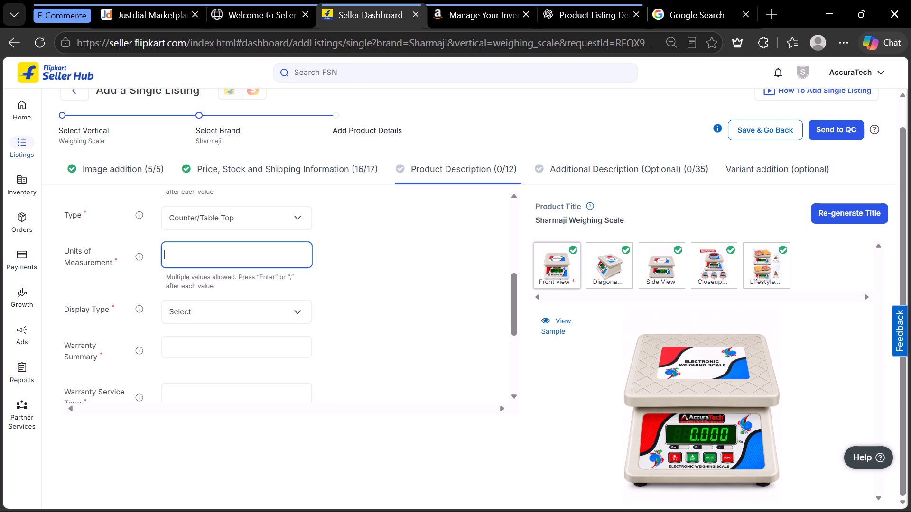
key(shift+k)
key(g)
key(Return)
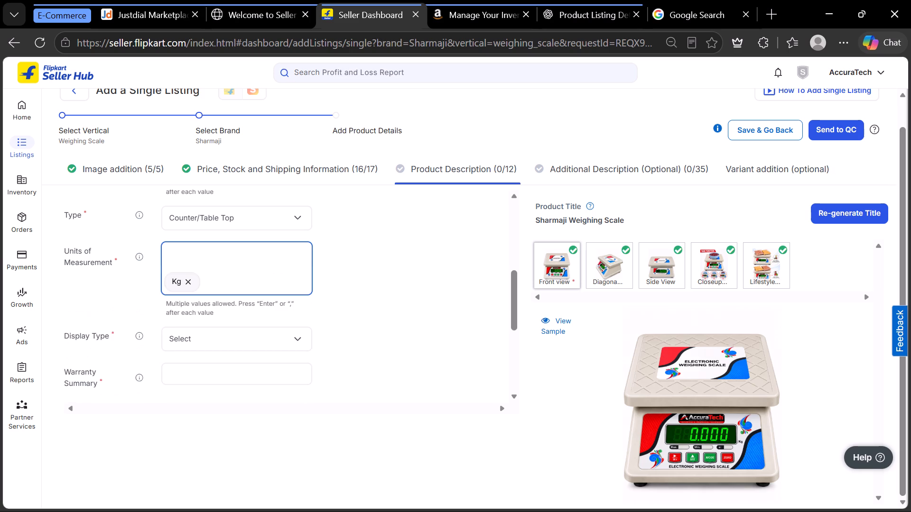
text(Gram)
key(BackSpace)
key(BackSpace)
key(BackSpace)
text(ram)
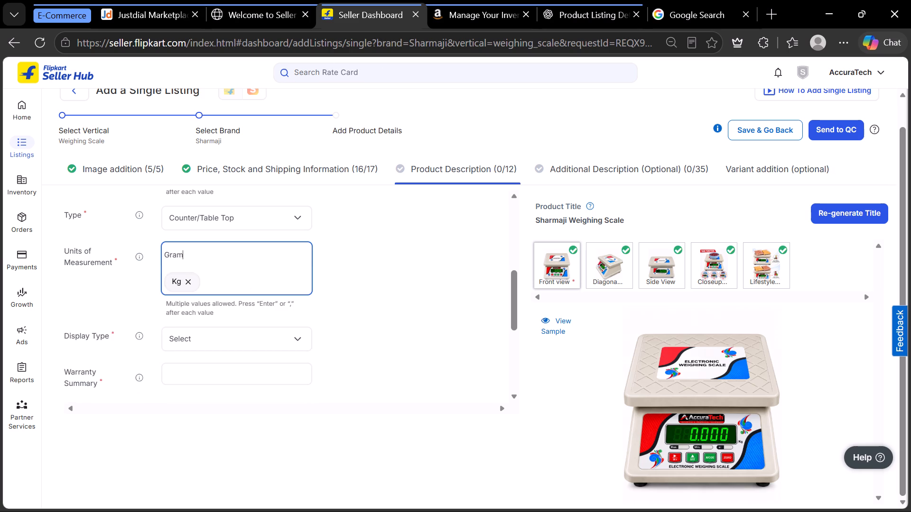
key(Return)
Set the listing's Display Type to Digital.
click(192, 347)
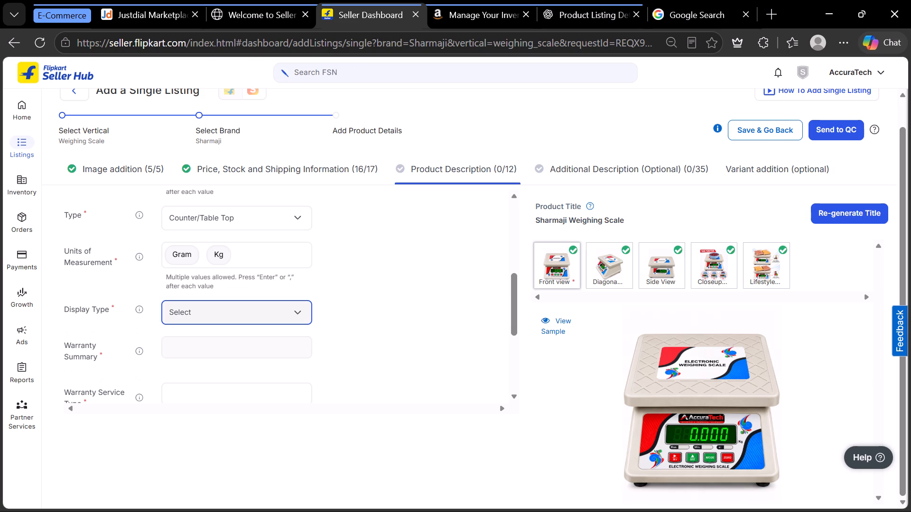
click(227, 311)
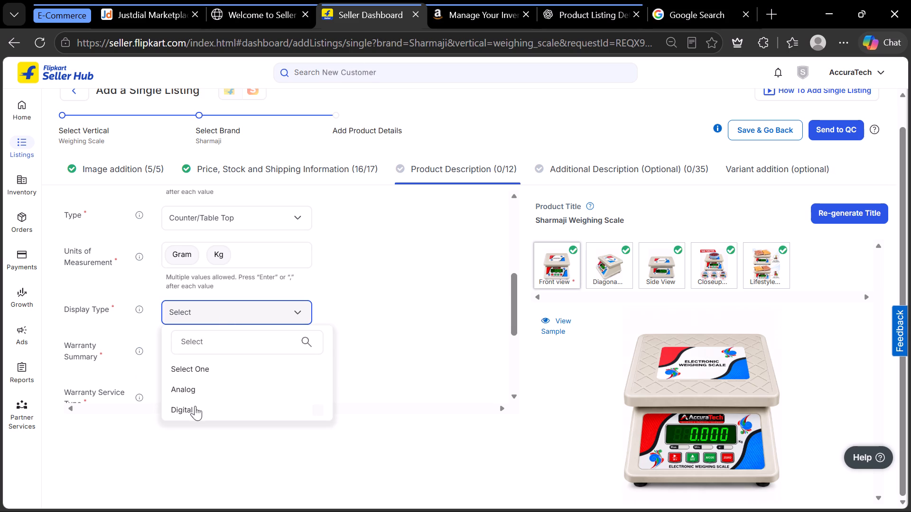
click(195, 406)
Enter NA for Warranty Summary, Warranty Service Type, Covered in Warranty and Not Covered in Warranty.
click(237, 347)
text(NA)
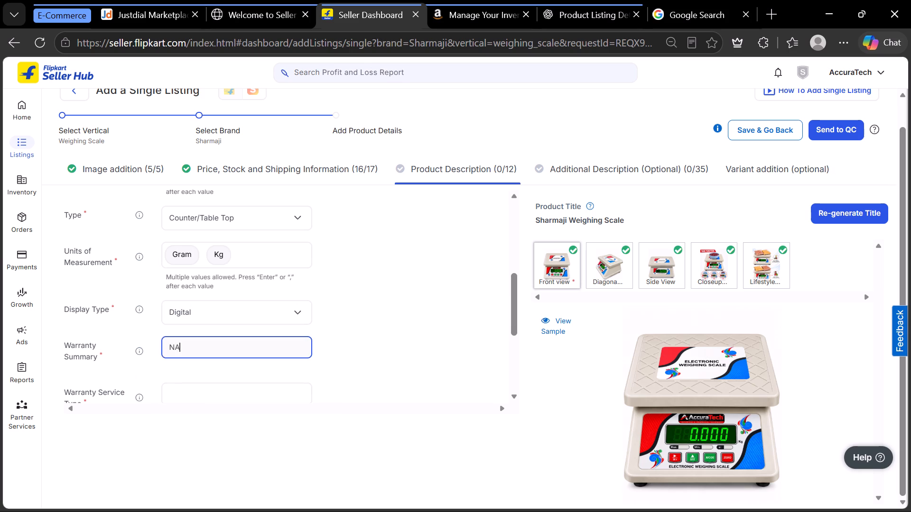
scroll(238, 358, down, 1)
click(196, 276)
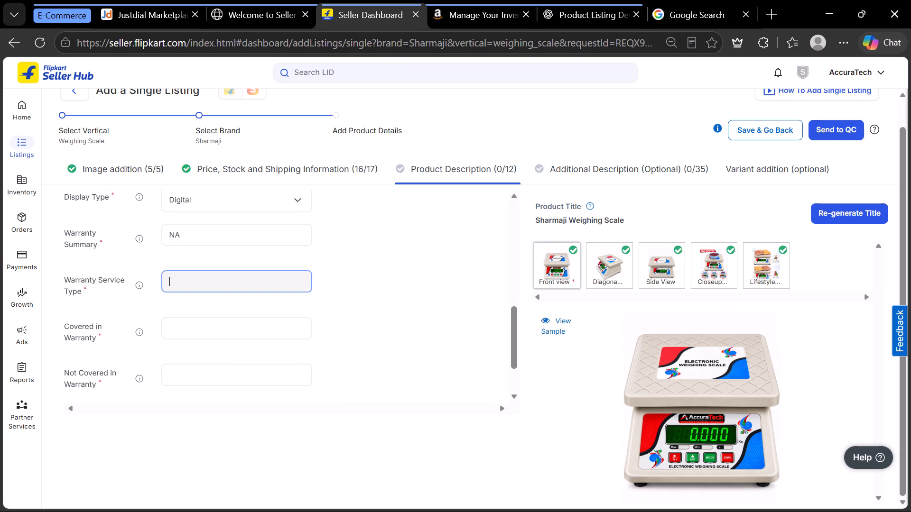
text(NA)
click(203, 326)
text(NA)
scroll(203, 326, down, 2)
click(193, 302)
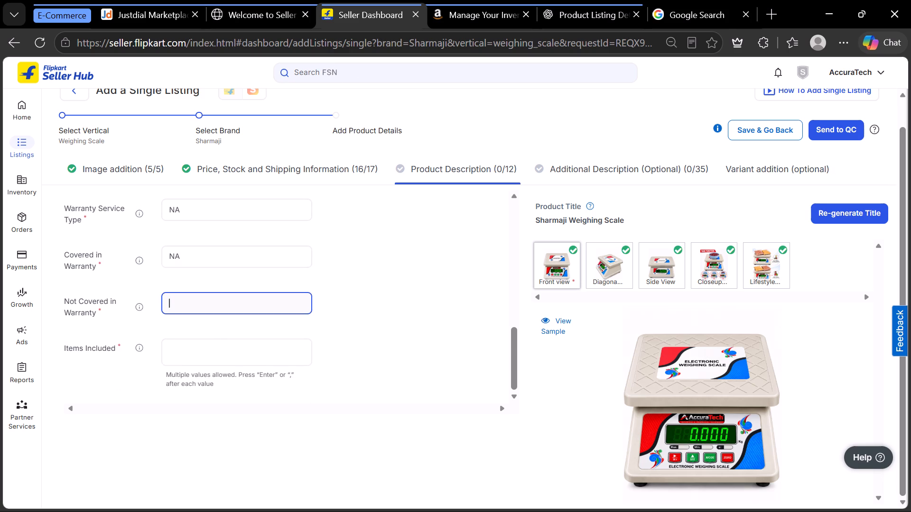
text(NA)
Enter NA for Items Included.
click(195, 344)
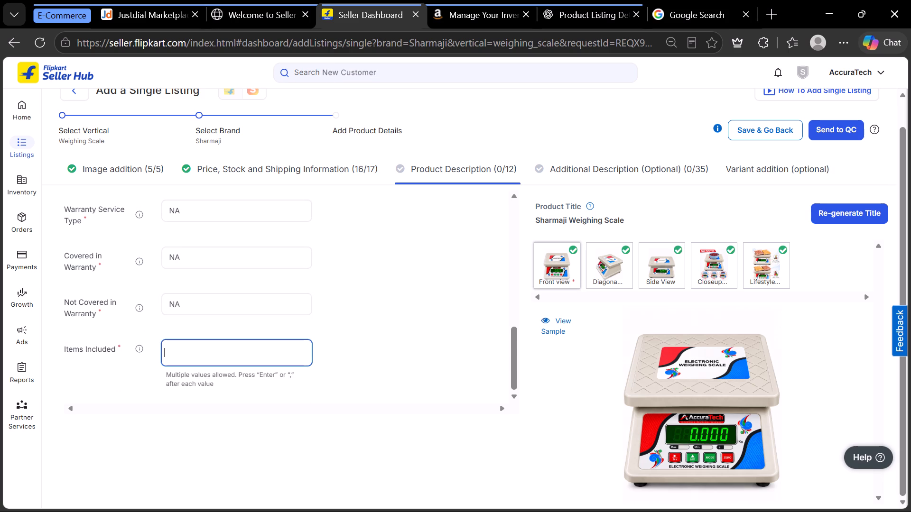
text(NA)
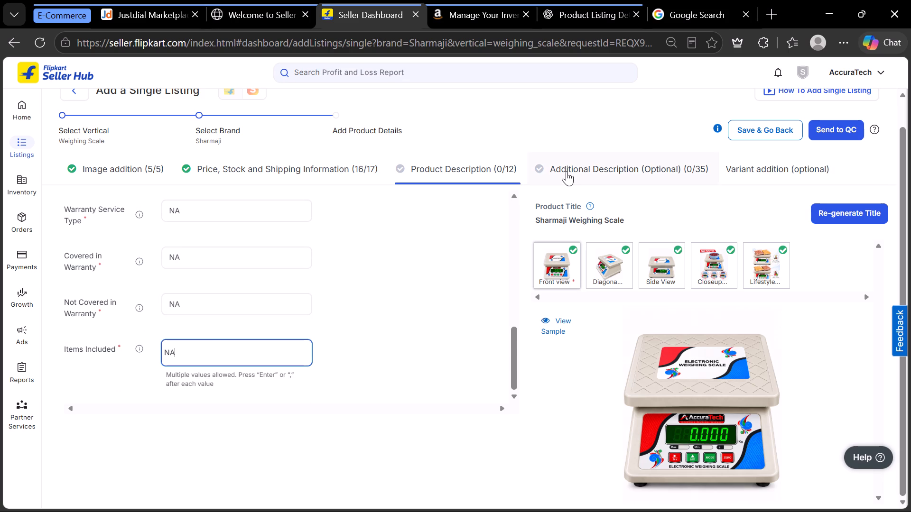
click(567, 172)
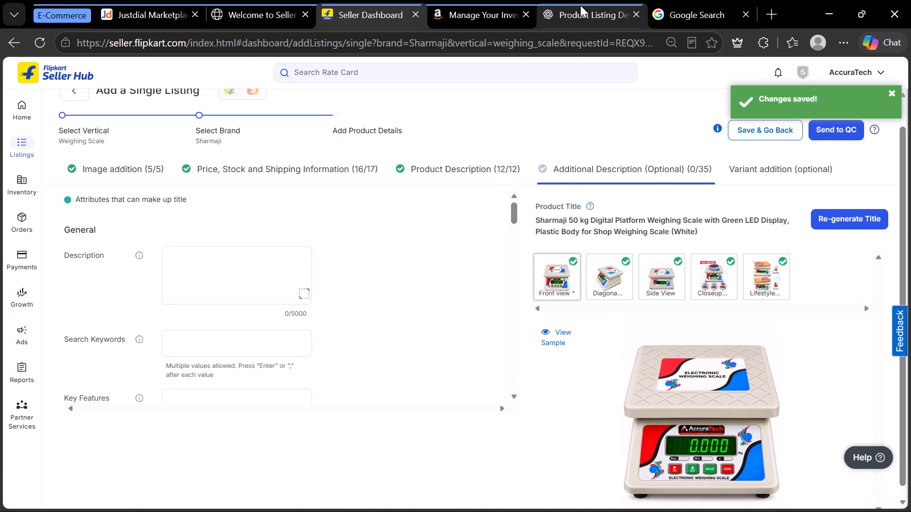
click(577, 14)
scroll(487, 301, down, 1)
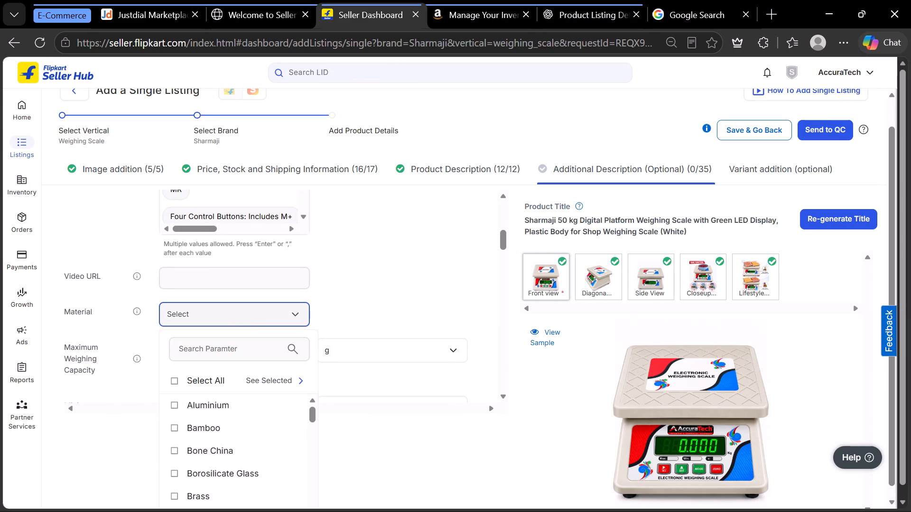
click(231, 349)
text(plas)
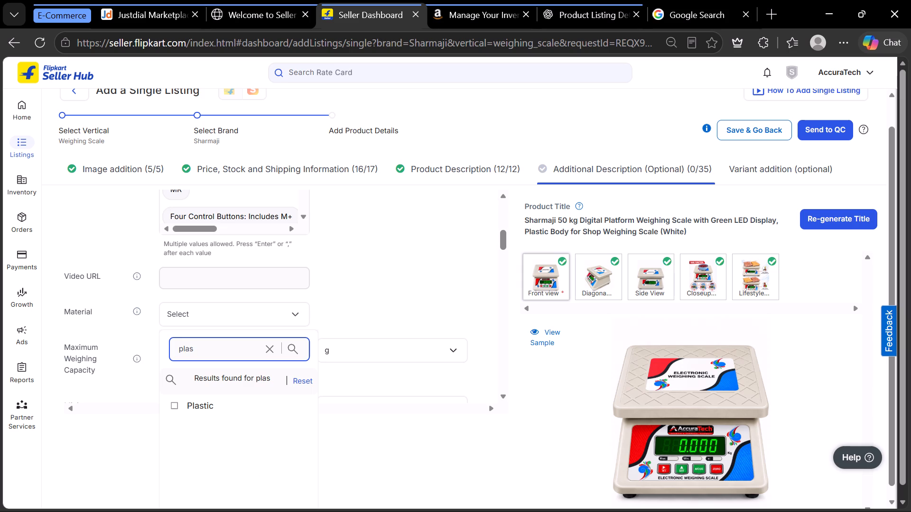
click(172, 408)
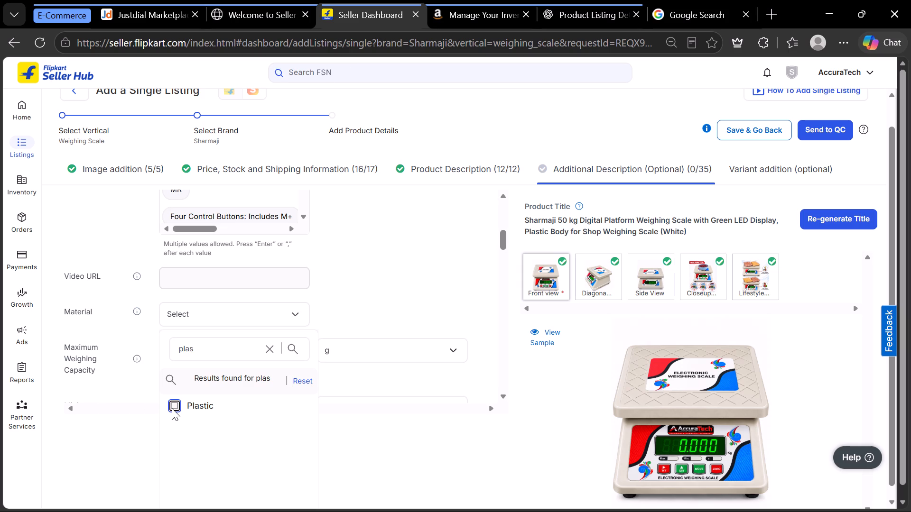
click(414, 290)
Set the Maximum Weighing Capacity to 50 kg and the Minimum Weighing Capacity to 1 g.
scroll(414, 290, down, 1)
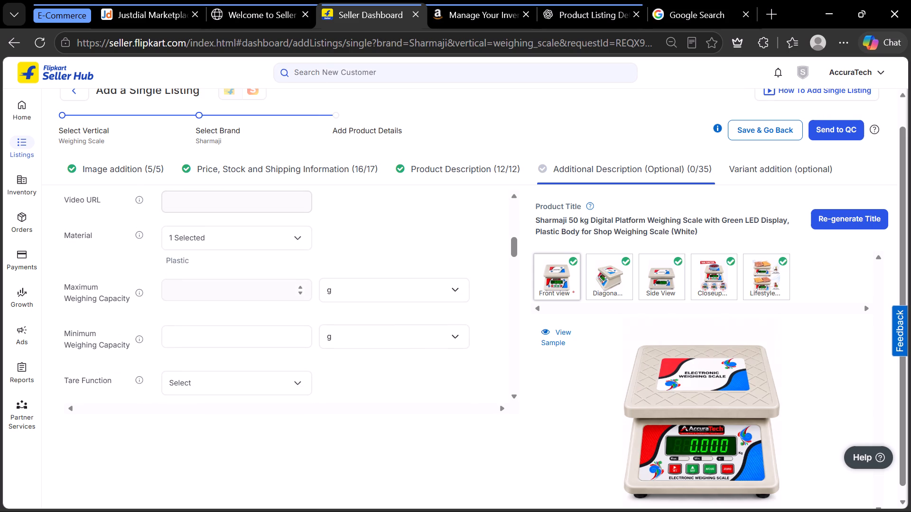
click(258, 292)
text(50)
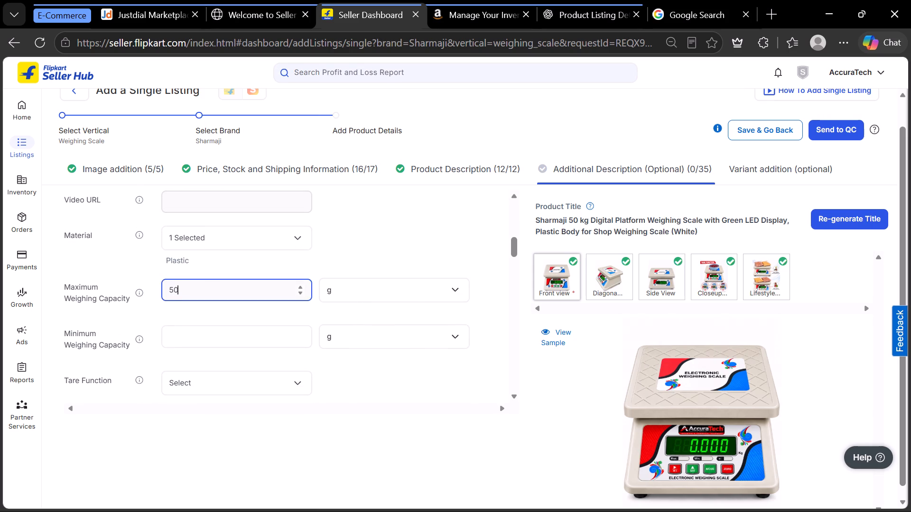
click(408, 291)
click(342, 367)
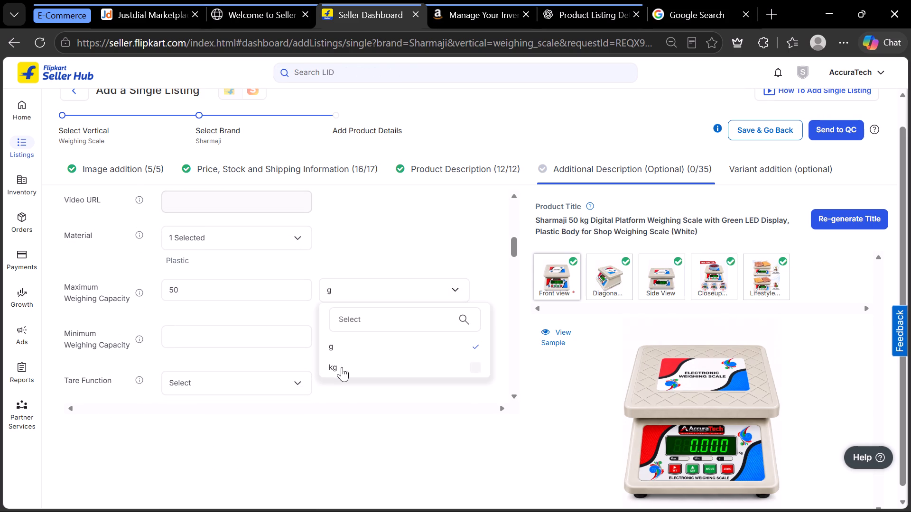
click(260, 339)
key(1)
Set Tare Function to Yes, and both Hold Function and Storage Memory to No.
scroll(386, 392, down, 1)
click(285, 313)
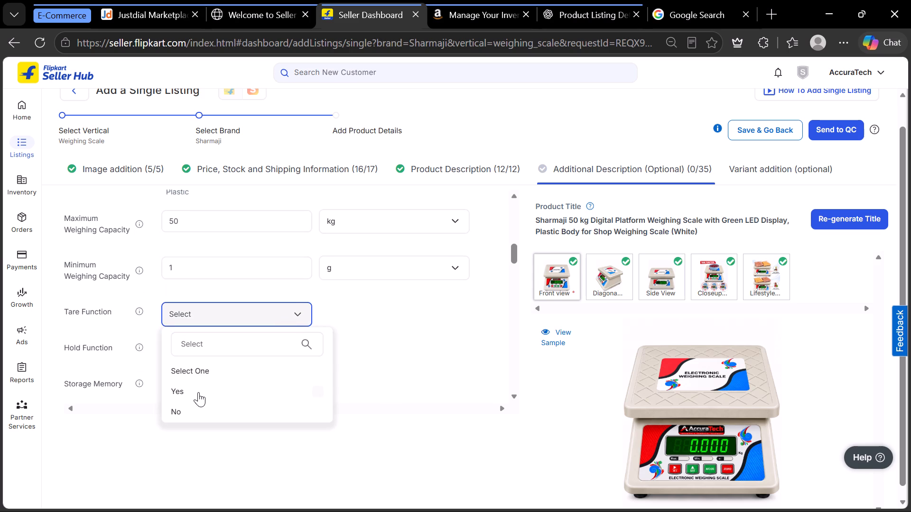
click(385, 365)
scroll(385, 365, down, 1)
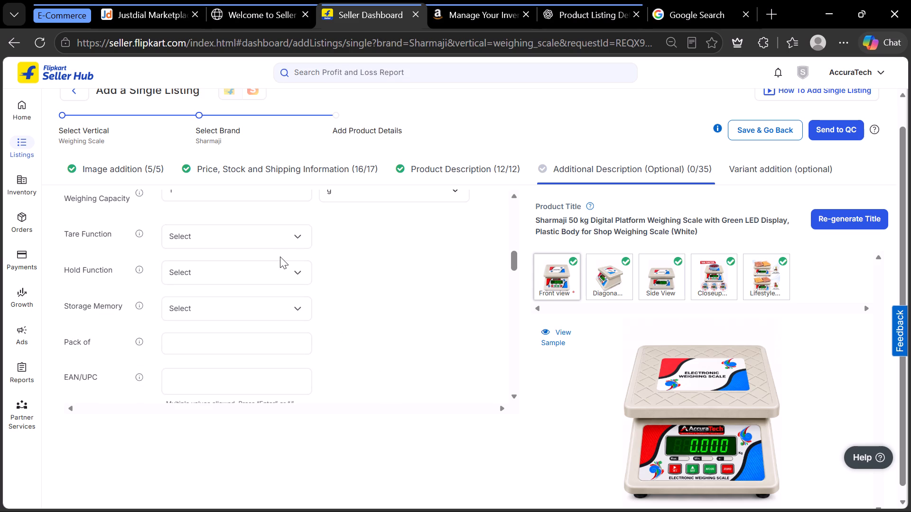
drag(261, 240, 235, 231)
click(235, 231)
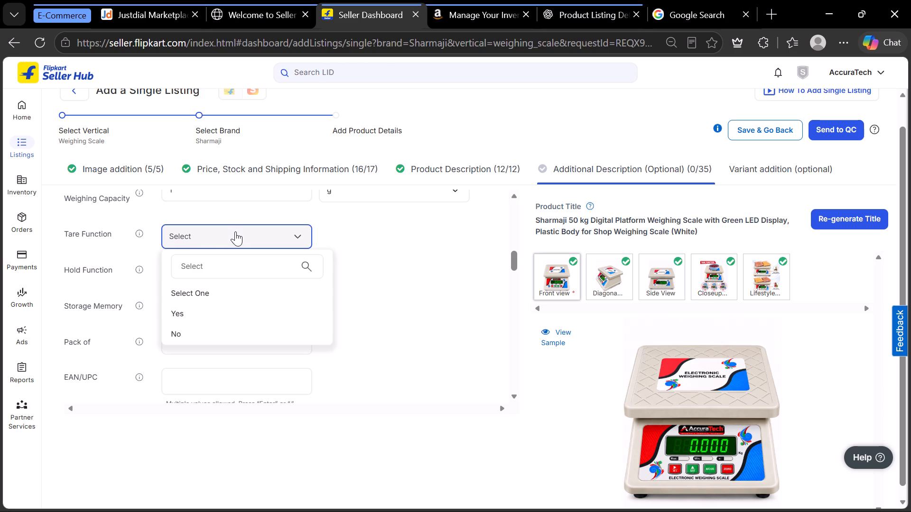
click(183, 313)
click(221, 274)
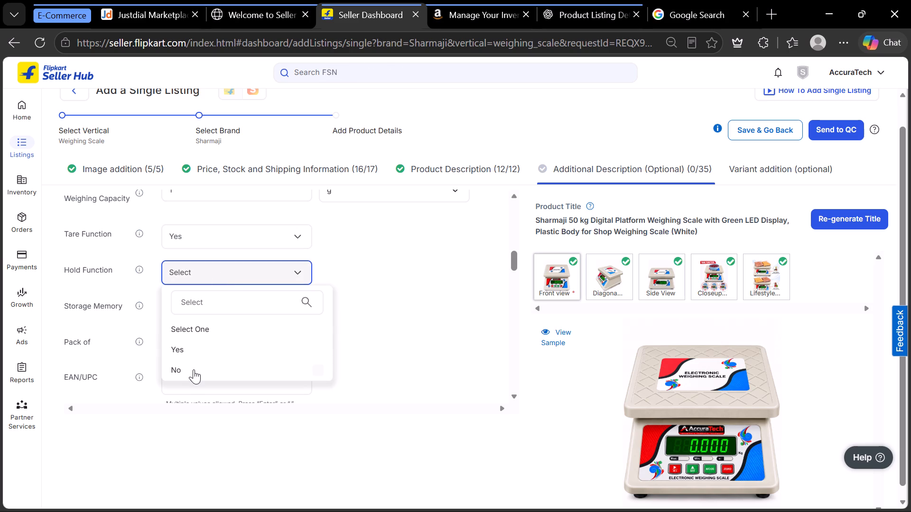
click(194, 368)
click(242, 314)
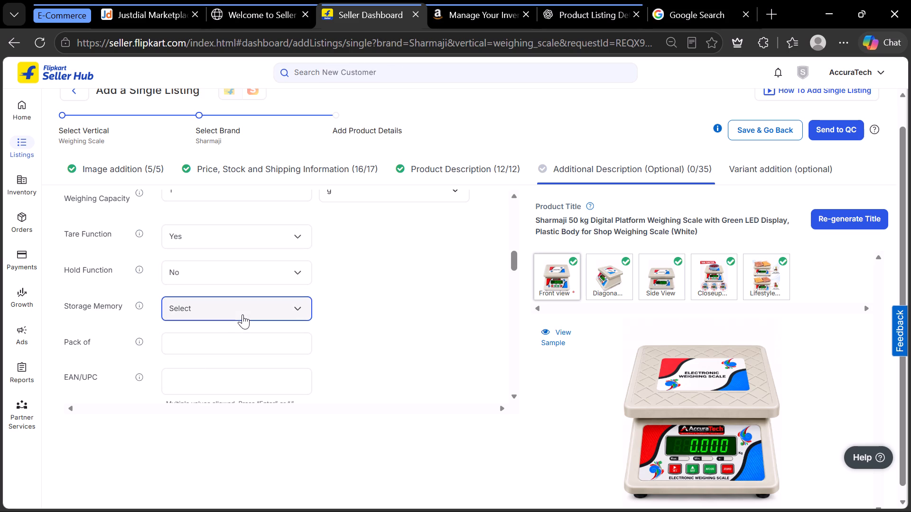
click(177, 402)
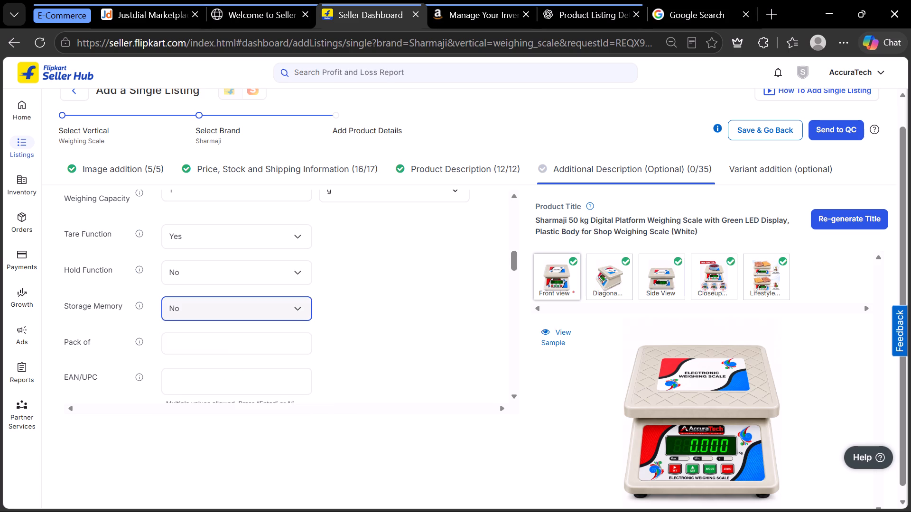
Set the listing's Pack of quantity to 1.
click(234, 349)
key(1)
Enter LED as the Display value in the Display Features section.
scroll(400, 365, down, 1)
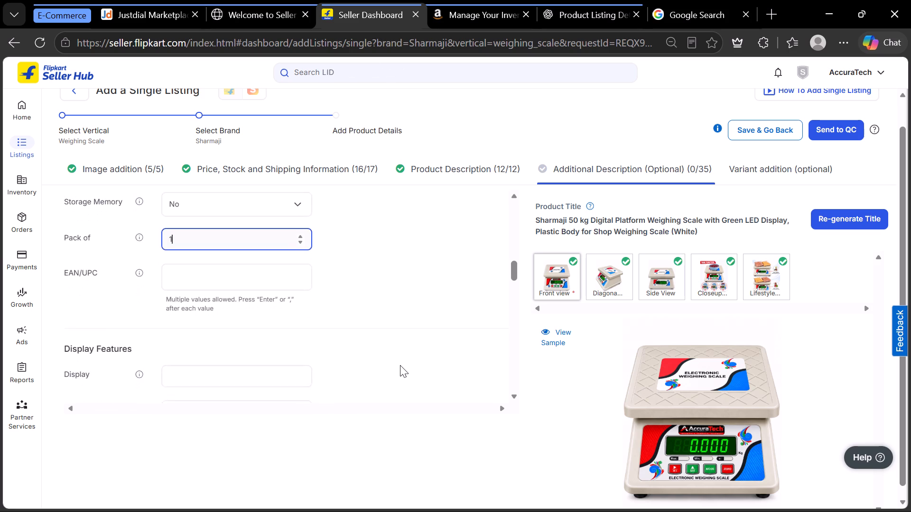
scroll(400, 365, down, 1)
click(400, 365)
scroll(400, 365, up, 1)
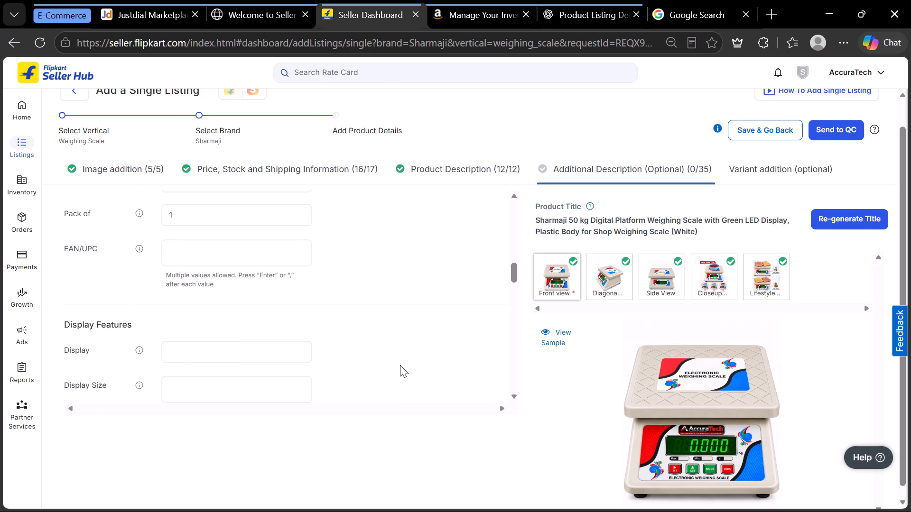
scroll(400, 365, up, 1)
scroll(400, 365, down, 1)
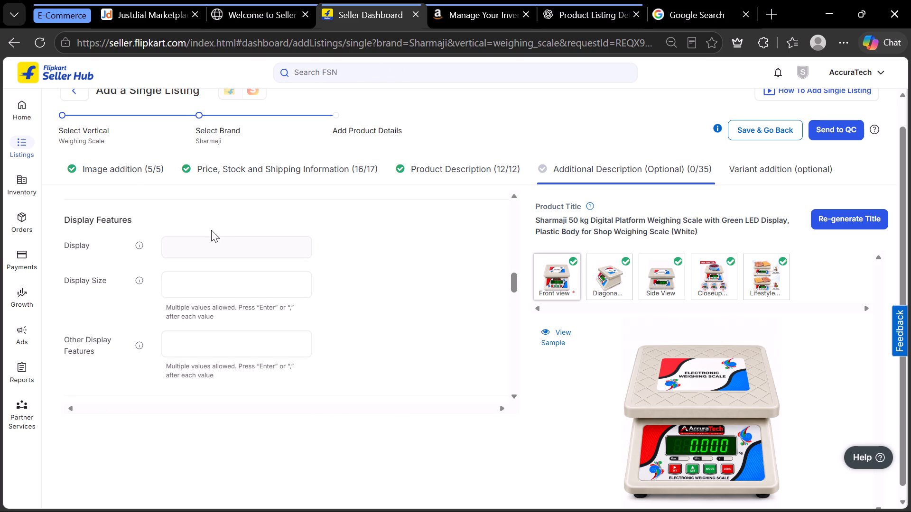
click(205, 244)
text(LED)
click(365, 283)
Look through the remaining optional fields, from Display Size and the Power Features section through to Dimensions.
scroll(365, 283, down, 2)
click(263, 274)
scroll(263, 274, down, 1)
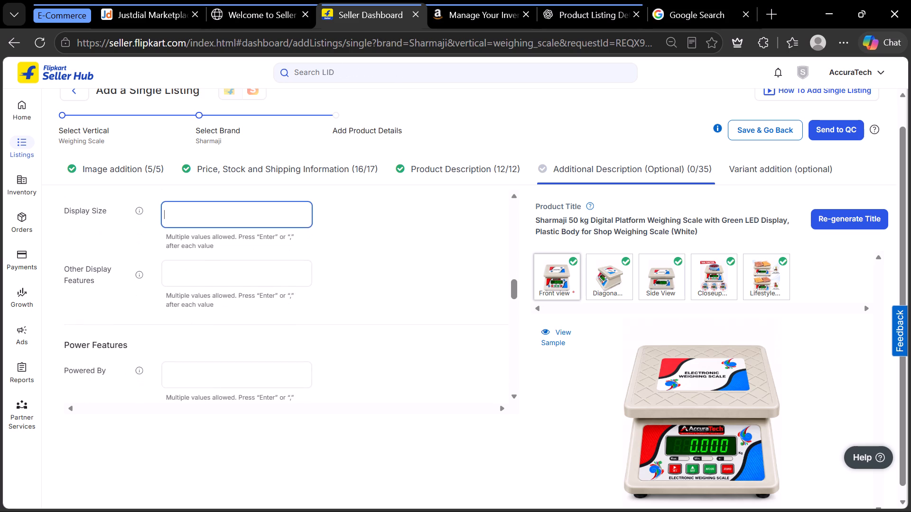
click(263, 274)
scroll(351, 293, down, 1)
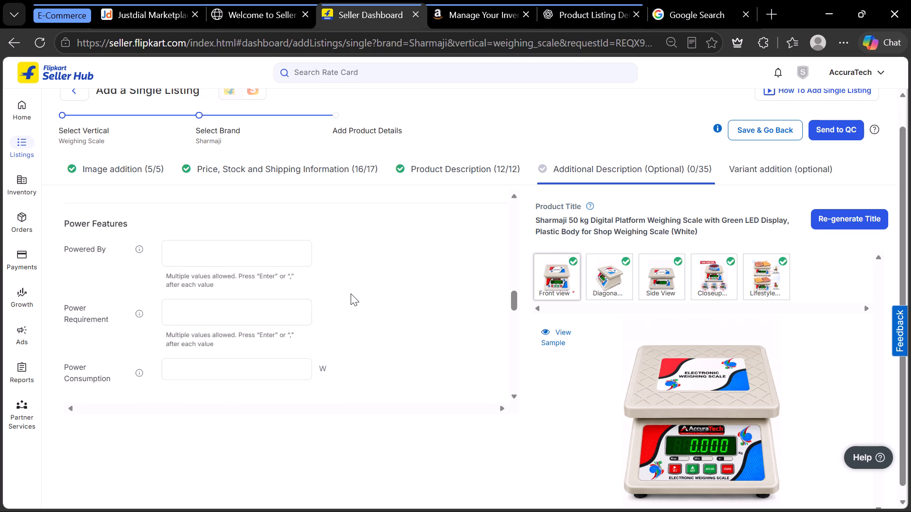
scroll(351, 293, down, 1)
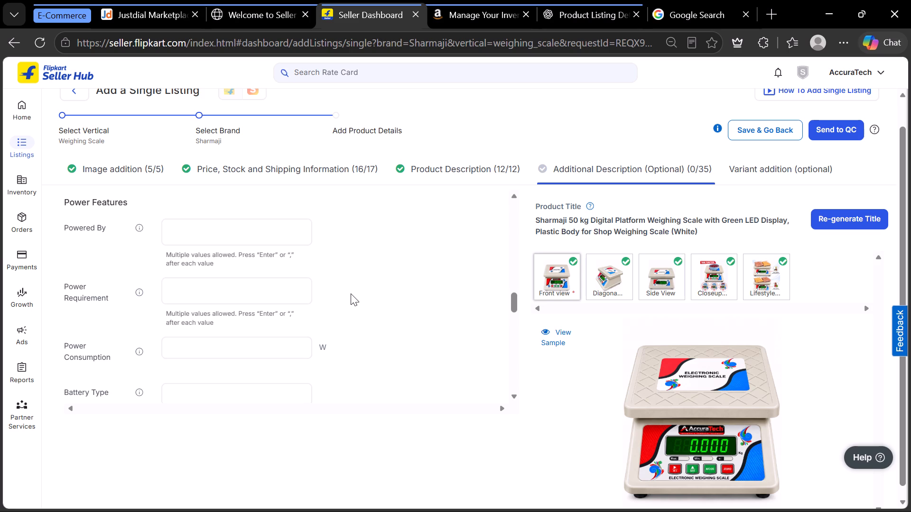
scroll(351, 293, down, 2)
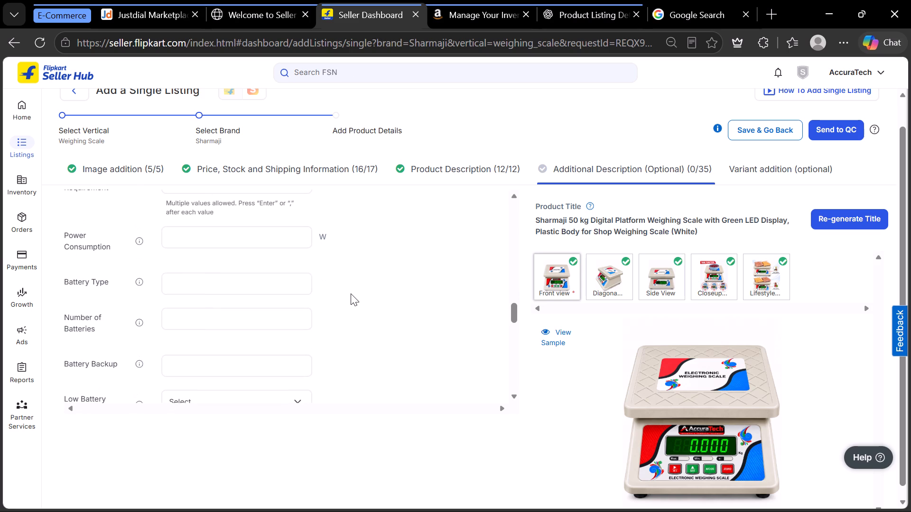
scroll(252, 290, down, 1)
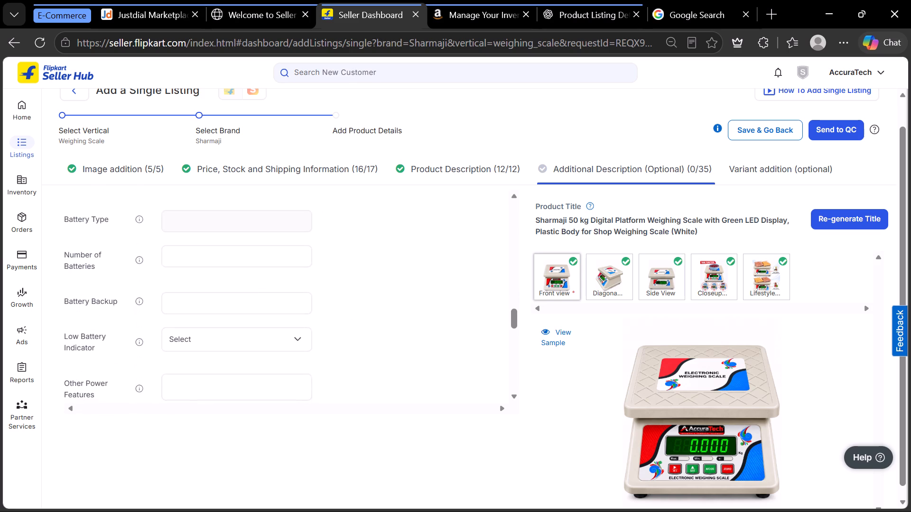
scroll(252, 290, down, 3)
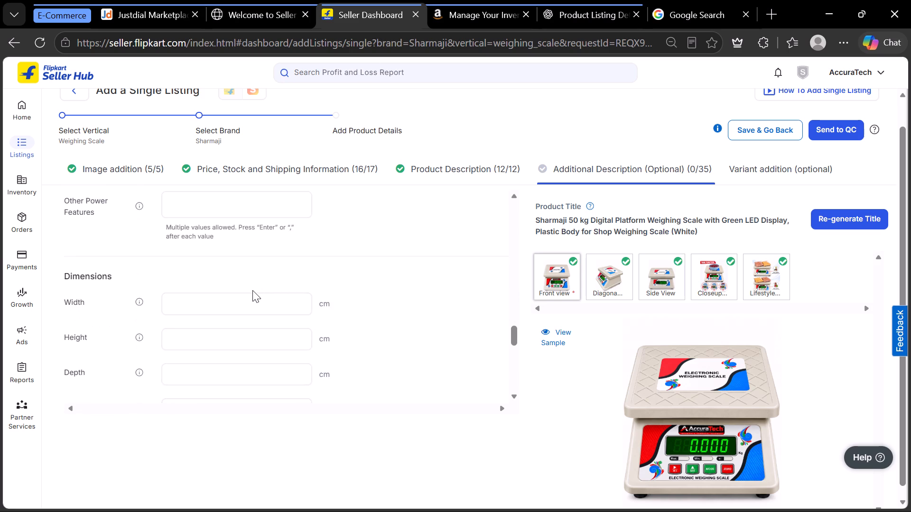
Review the remaining optional fields through Warranty, leave them blank, and move on to the Variant addition section.
scroll(252, 290, down, 3)
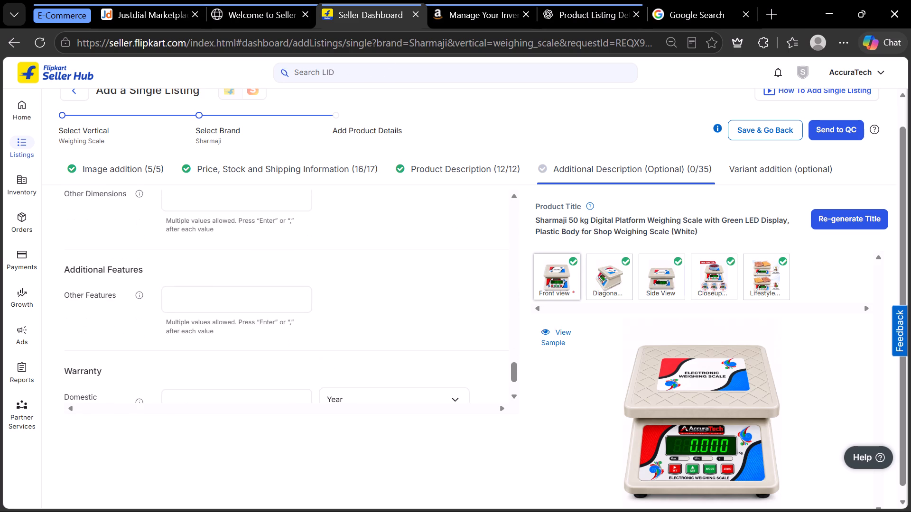
scroll(252, 290, down, 3)
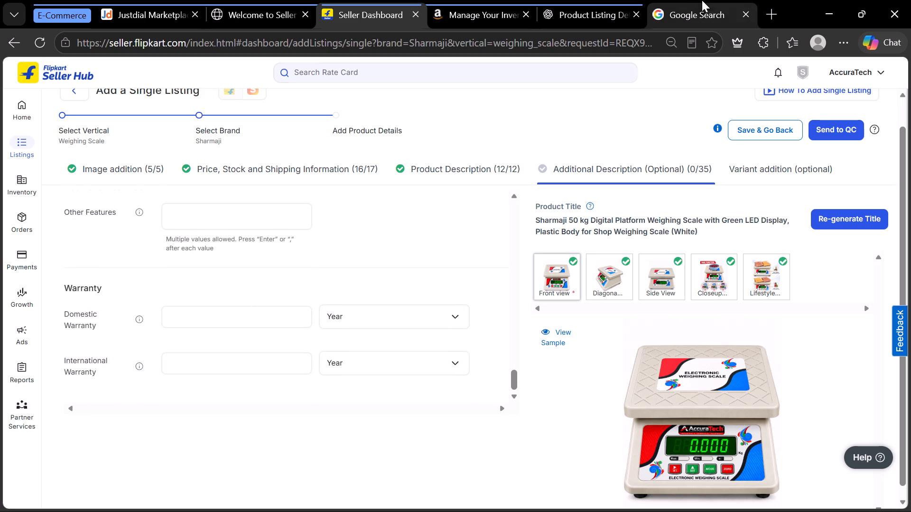
click(749, 170)
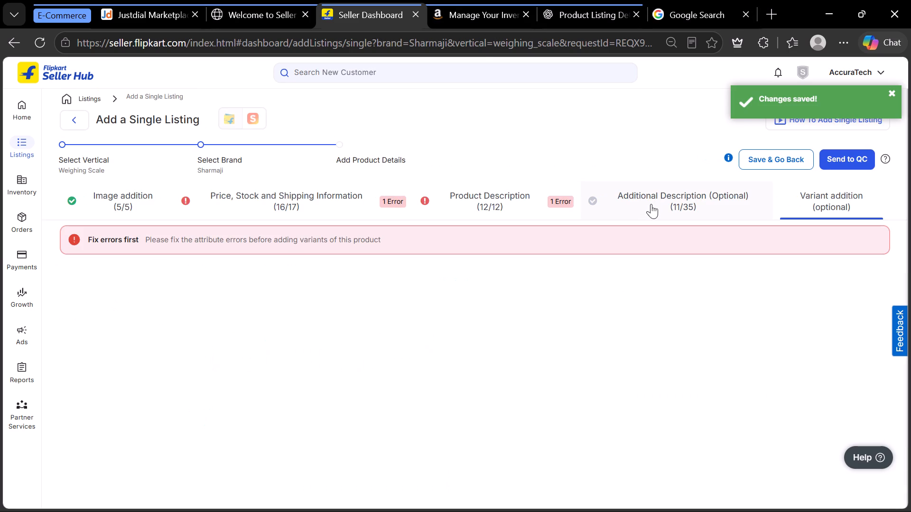
Correct the listing's price details, setting the selling price to 1999 INR and the MRP to 2999 INR.
click(283, 212)
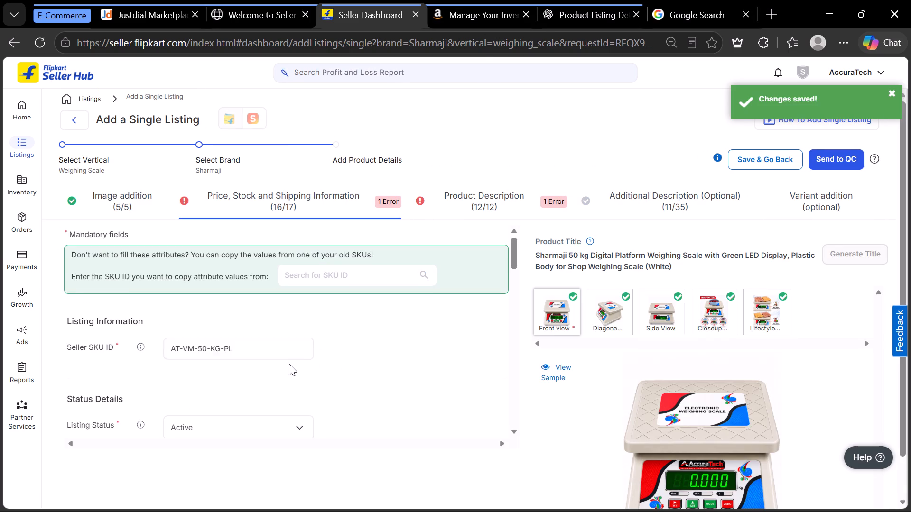
scroll(289, 364, down, 2)
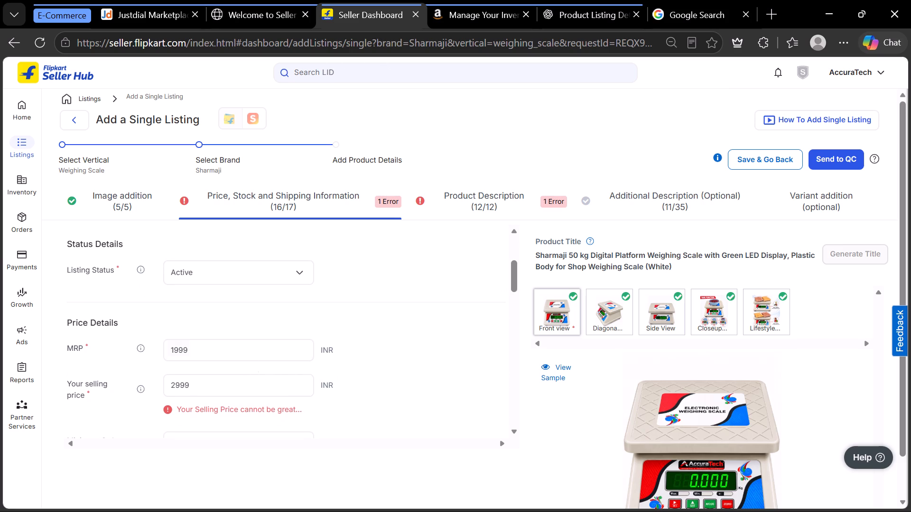
click(249, 356)
key(ctrl+a)
key(ctrl+BackSpace)
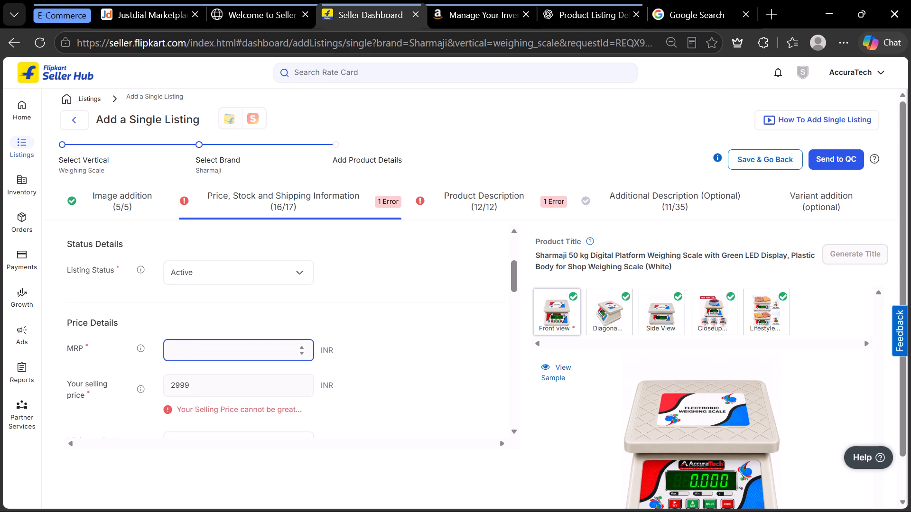
click(241, 386)
key(BackSpace)
key(BackSpace)
key(BackSpace)
key(BackSpace)
key(BackSpace)
key(BackSpace)
key(BackSpace)
key(BackSpace)
key(BackSpace)
key(BackSpace)
key(BackSpace)
text(1999)
click(226, 352)
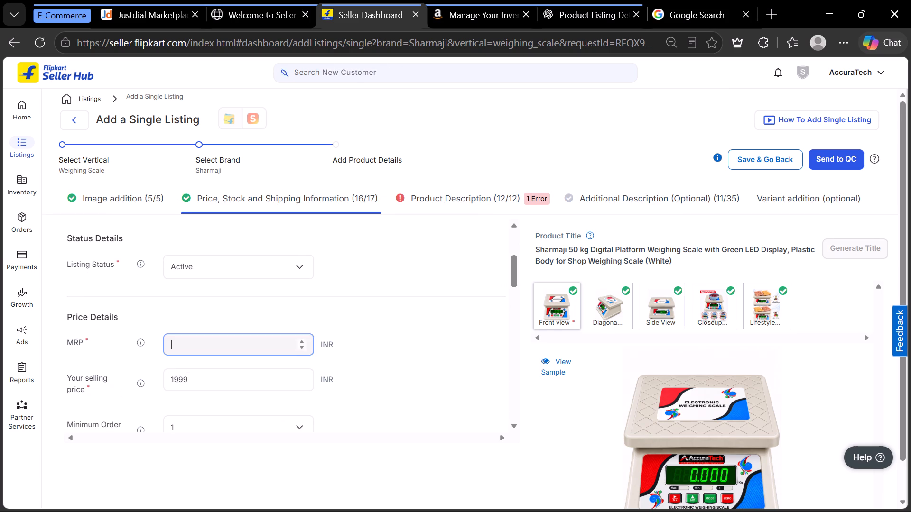
text(2999)
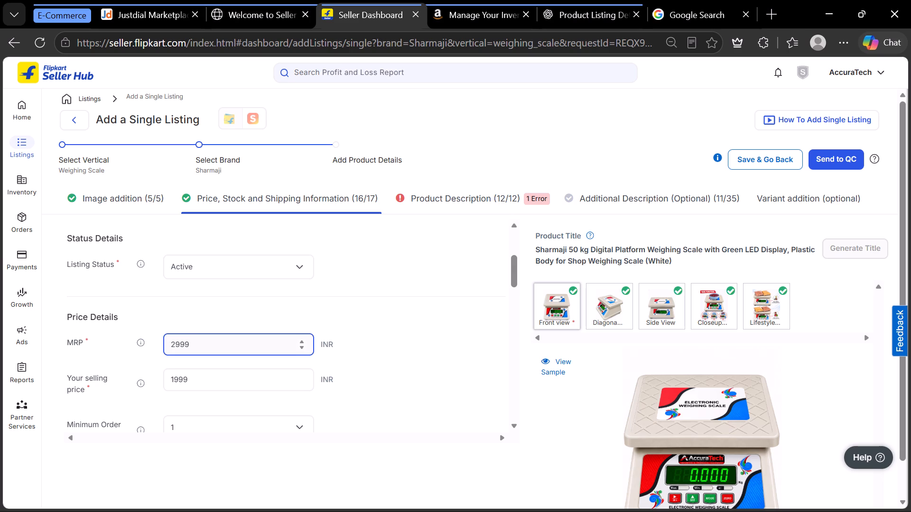
Remove the word "for" before "Shop" from the Model Name in Product Description, and save it by returning to Additional Description.
click(424, 203)
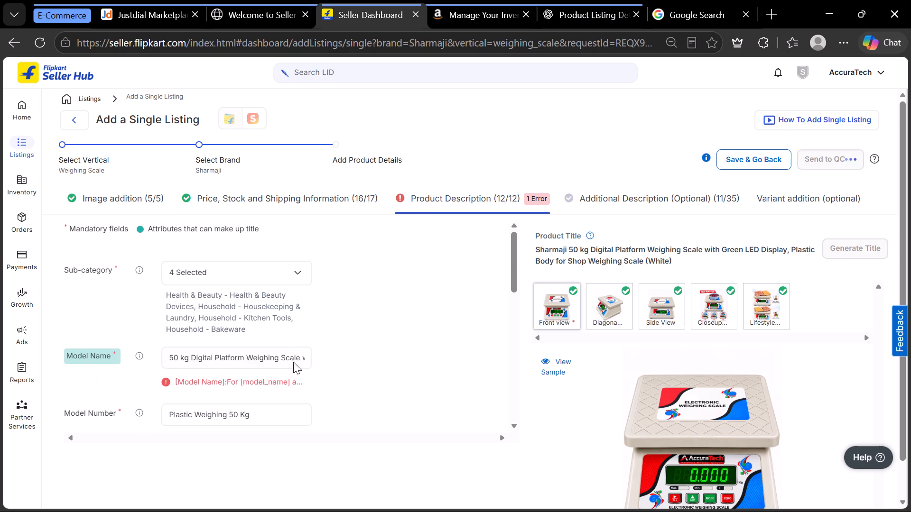
click(282, 364)
key(Right)
key(Right)
key(Right)
key(Right)
key(Right)
key(Right)
key(Right)
key(Right)
key(Right)
key(Right)
key(Right)
key(Right)
key(Right)
key(Right)
key(Right)
key(Right)
key(Right)
key(Right)
key(Right)
key(Right)
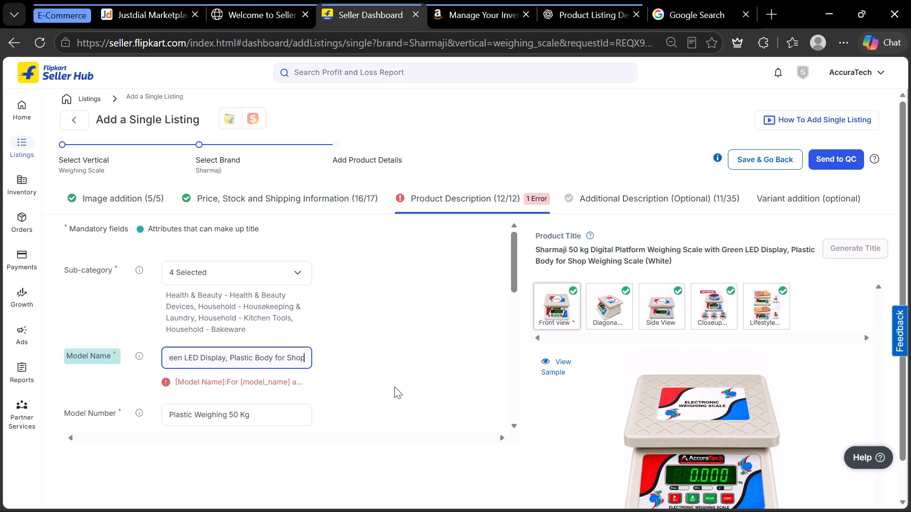
click(273, 360)
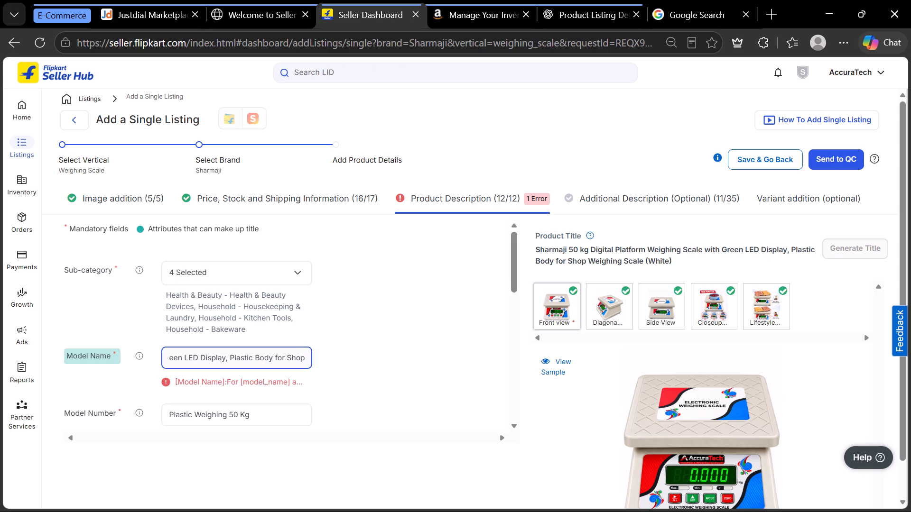
click(284, 361)
key(BackSpace)
key(BackSpace)
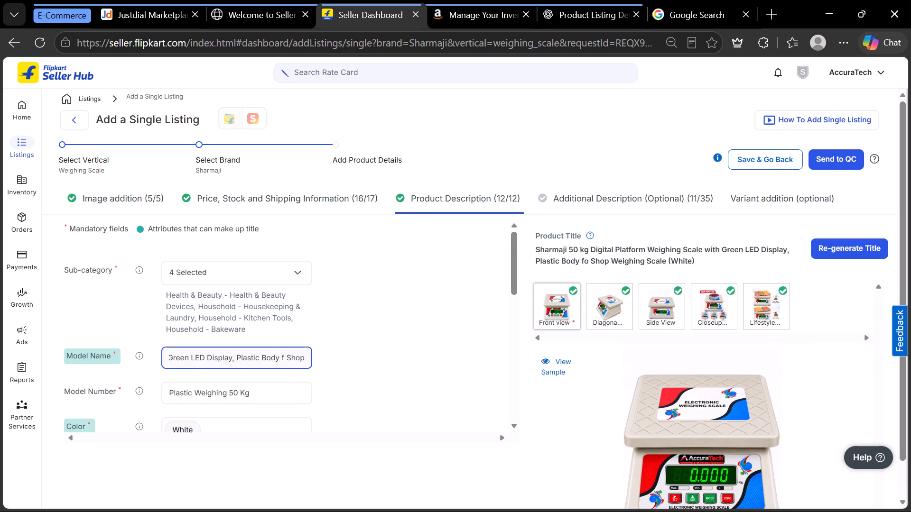
key(BackSpace)
key(BackSpace)
click(599, 196)
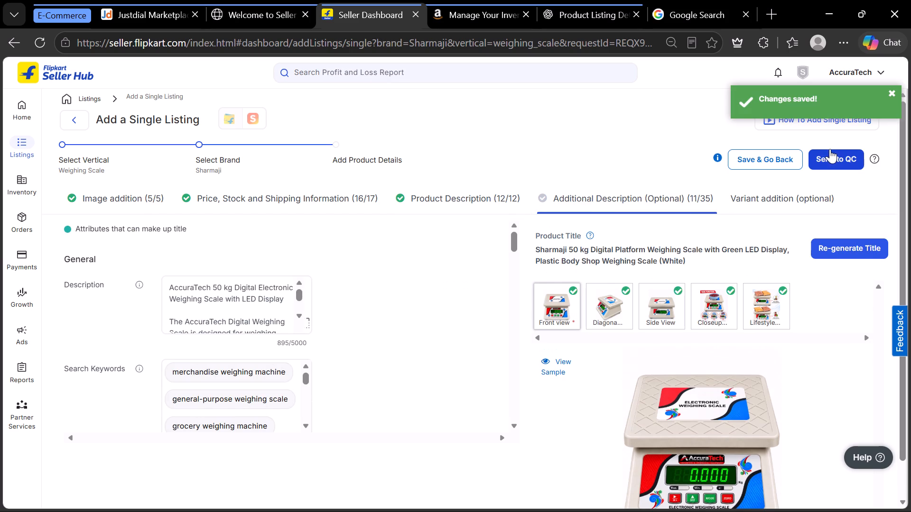
Send the completed weighing scale listing to QC.
click(829, 157)
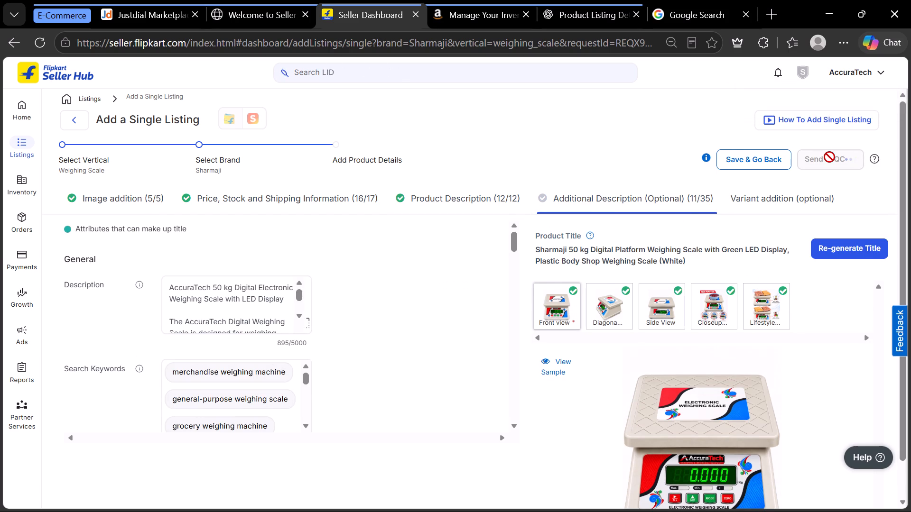
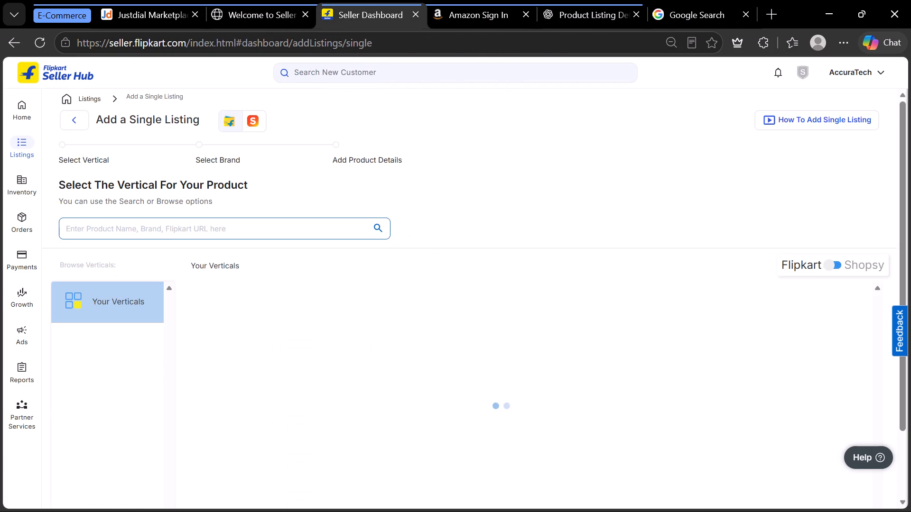
click(248, 233)
text(weighning)
key(BackSpace)
key(BackSpace)
key(BackSpace)
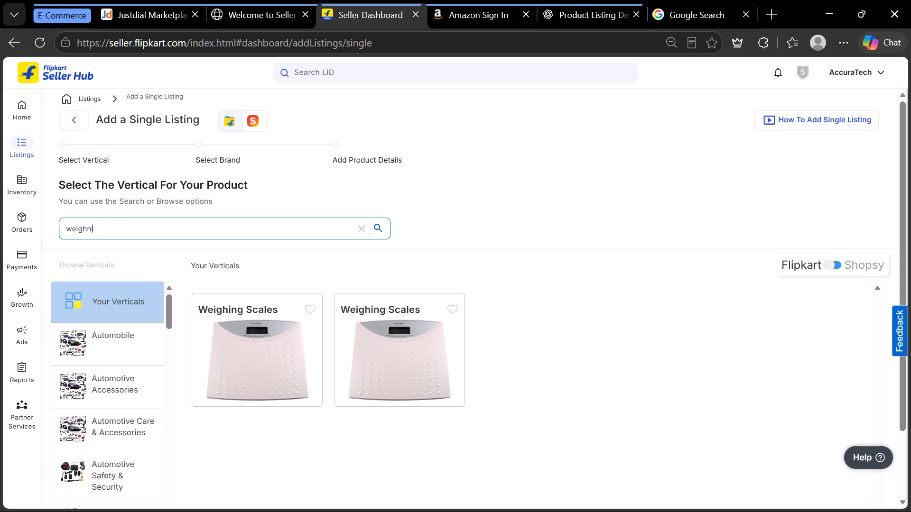
key(BackSpace)
text(ing)
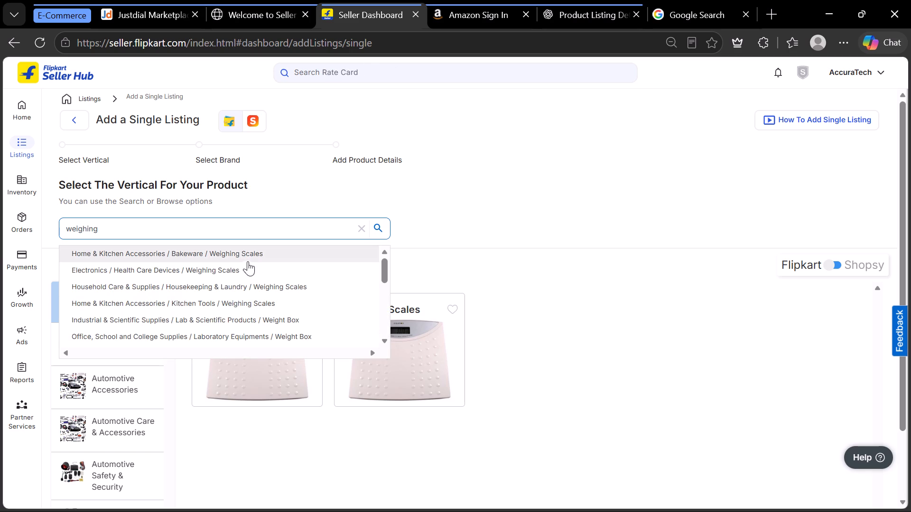
click(251, 269)
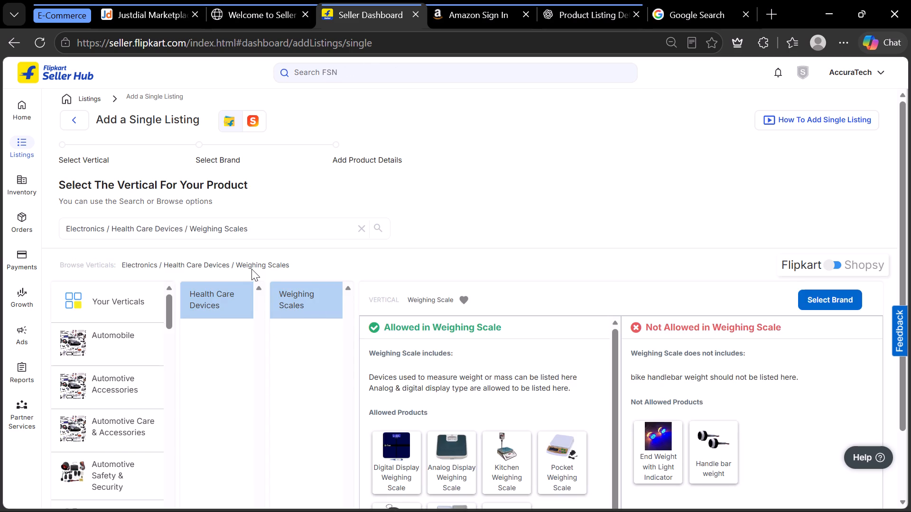
scroll(434, 311, down, 2)
click(842, 218)
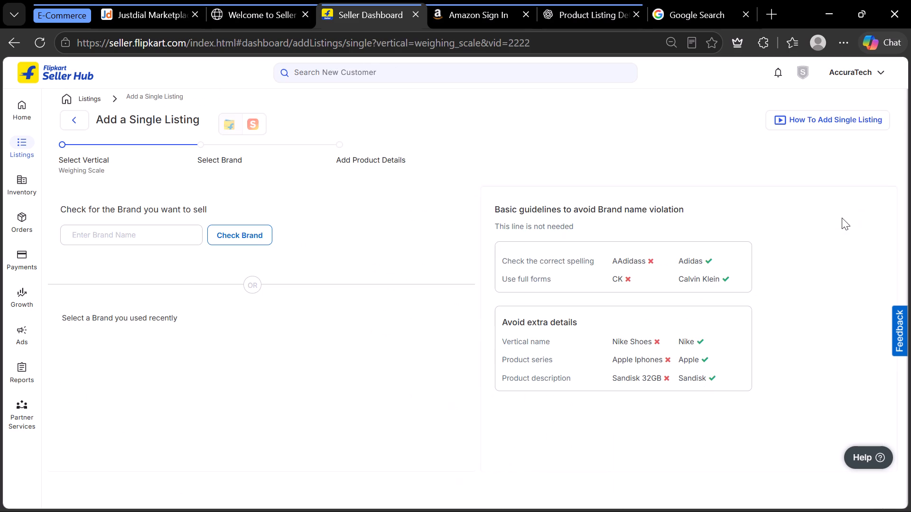
Check the brand "Sharmaji" and create the new listing under it.
click(127, 229)
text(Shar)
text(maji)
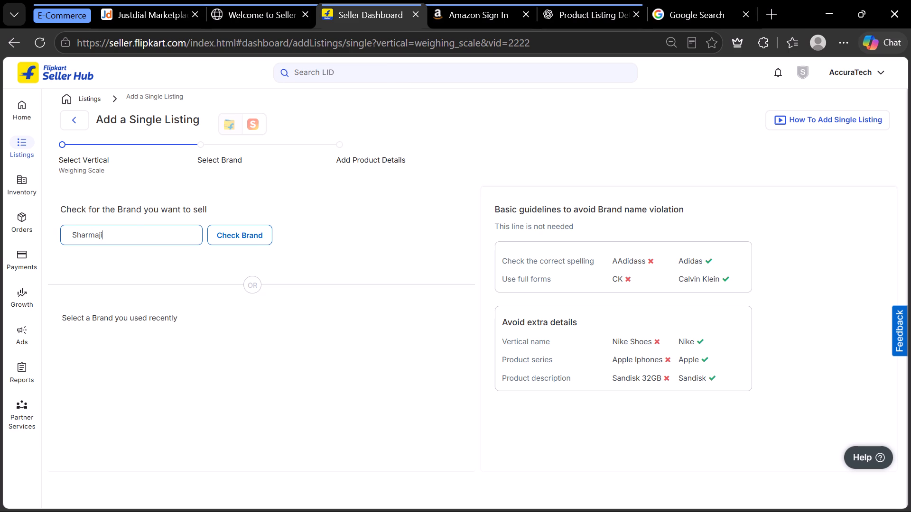
click(218, 234)
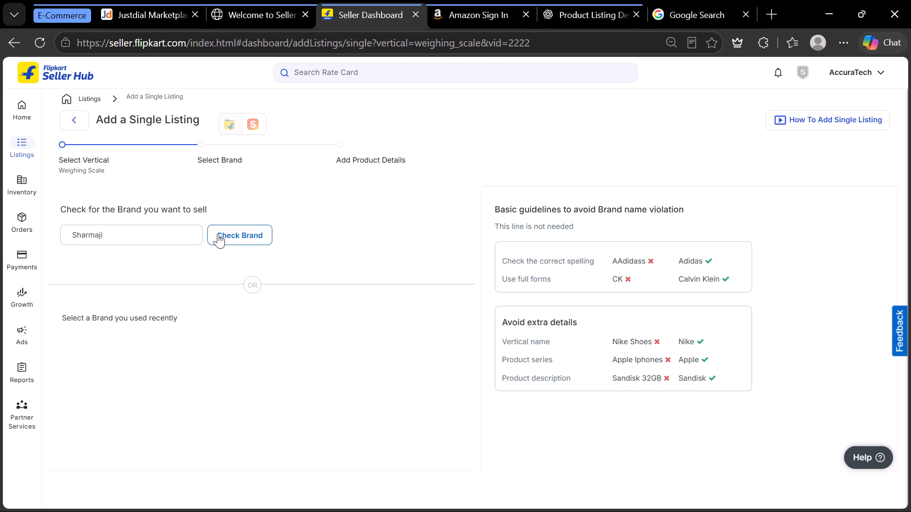
click(149, 297)
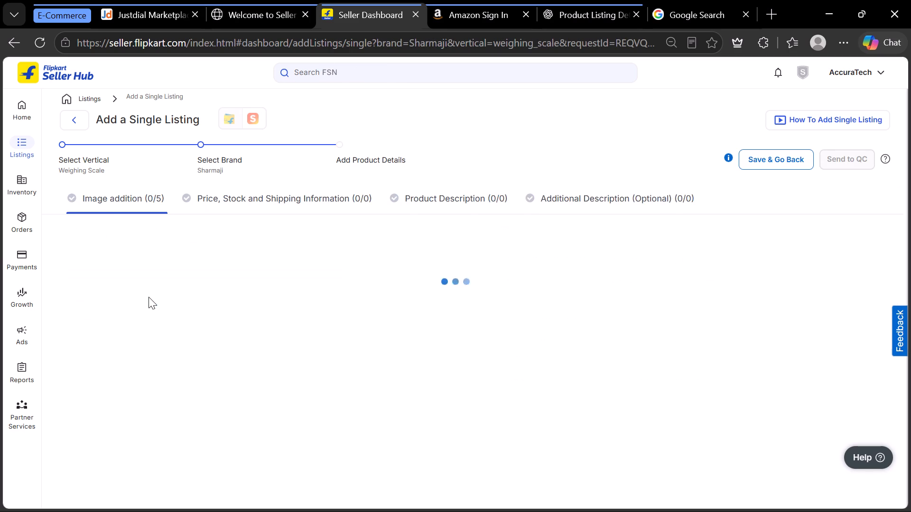
Upload "Electronic Kitchen Scale with Green LCD" as the Front view photo.
click(225, 471)
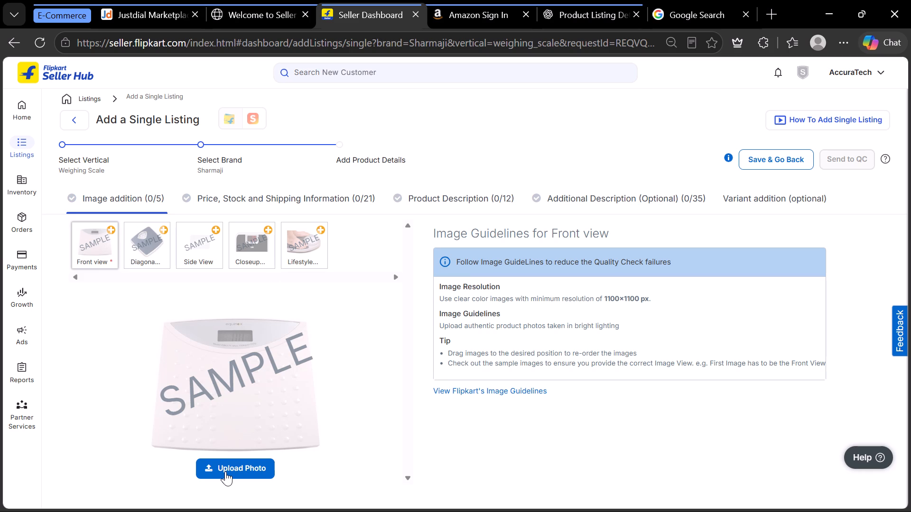
click(185, 208)
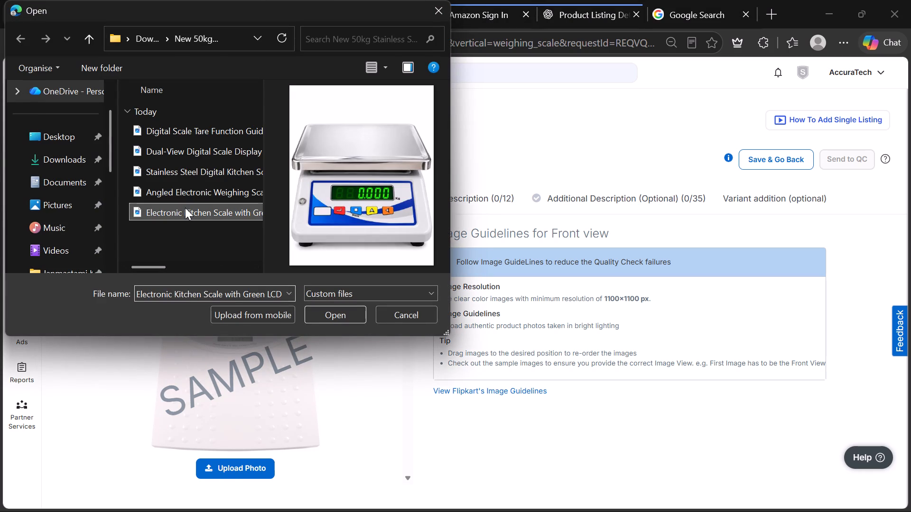
key(Up)
key(Down)
key(Return)
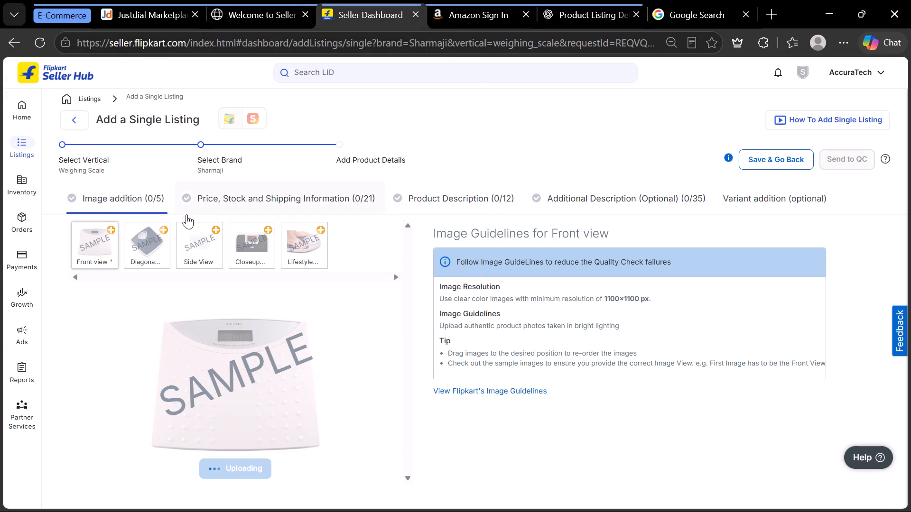
Upload the "Angled Electronic Weighing Scale" image as the Diagonal View photo.
click(152, 249)
click(224, 466)
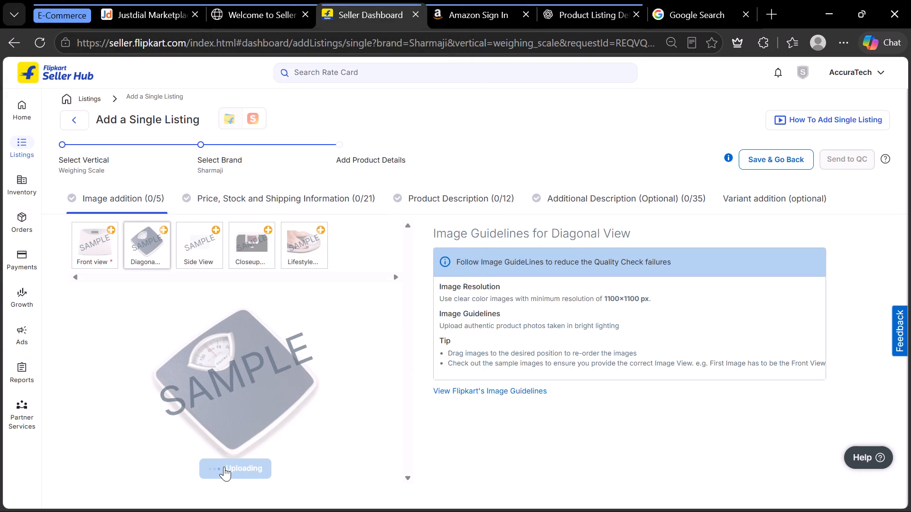
click(153, 194)
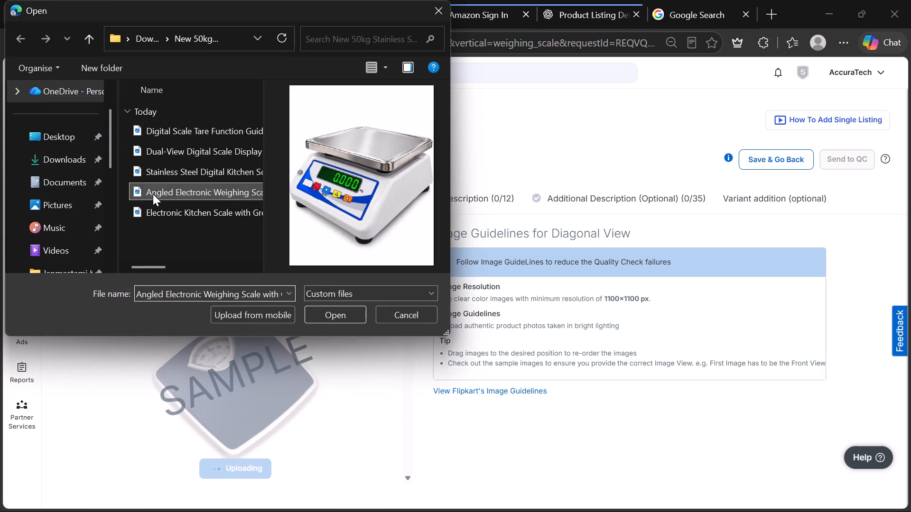
key(Return)
Upload "Stainless Steel Digital Kitchen Scale", showing the rear display, as the Side View photo.
click(212, 246)
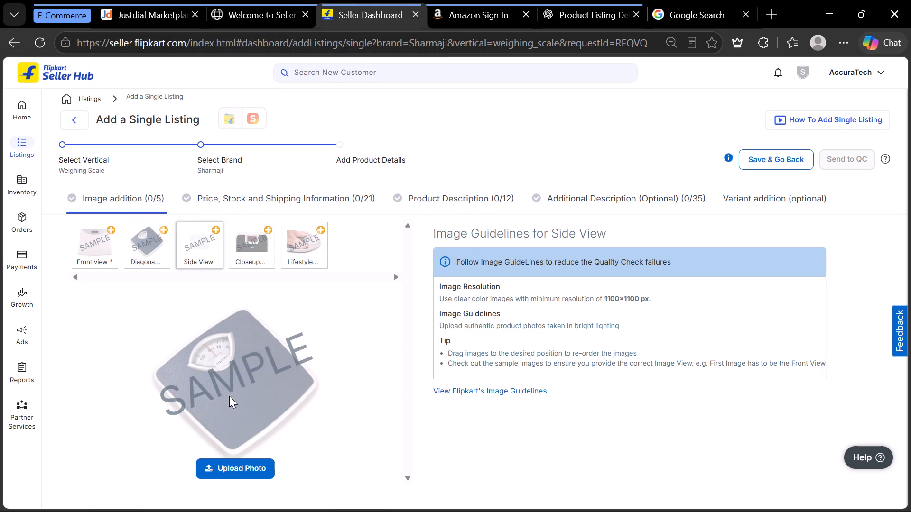
click(218, 464)
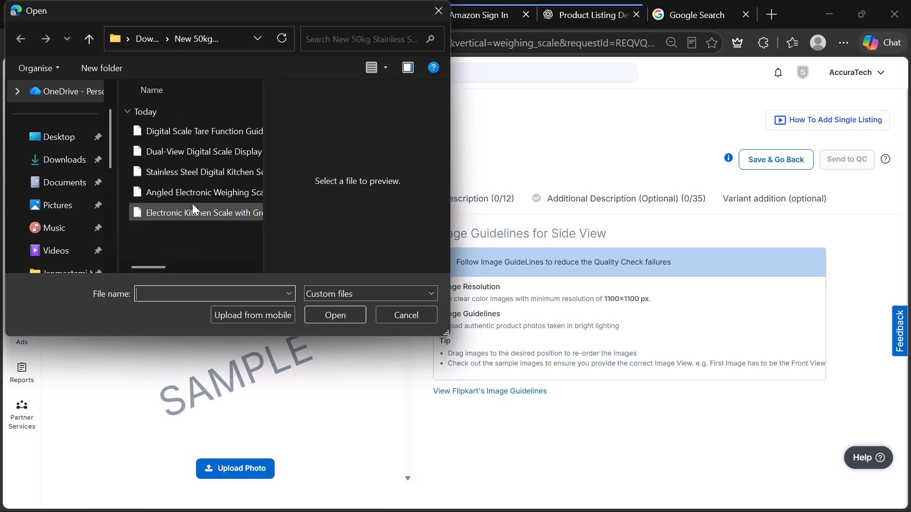
click(182, 179)
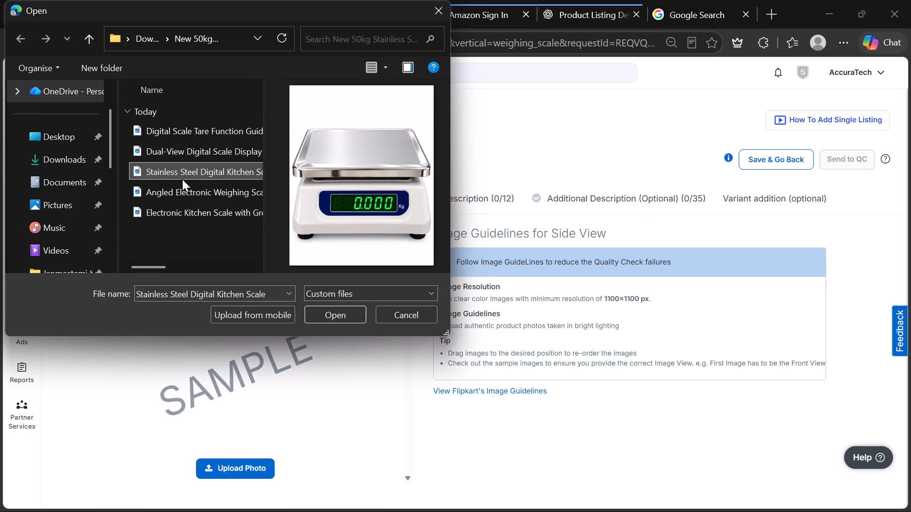
key(Return)
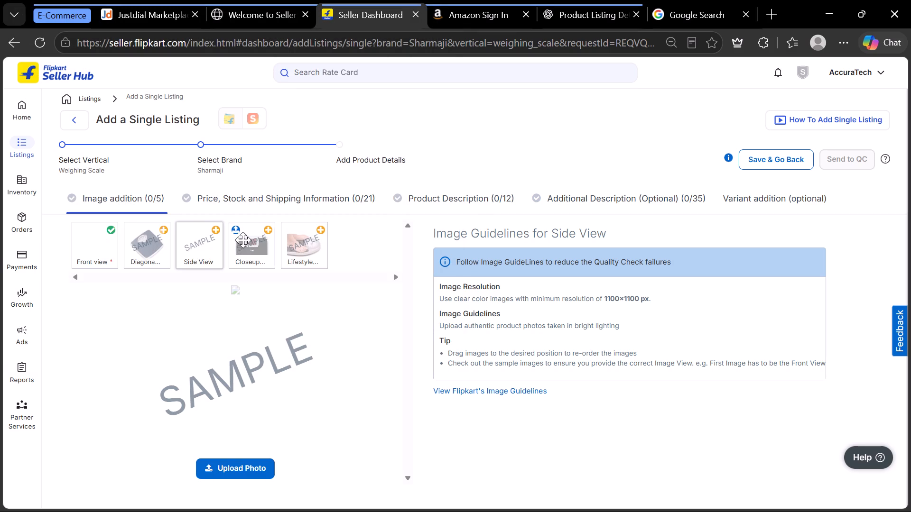
Upload "Dual-View Digital Scale Display" as the Closeup View photo.
click(243, 240)
click(231, 470)
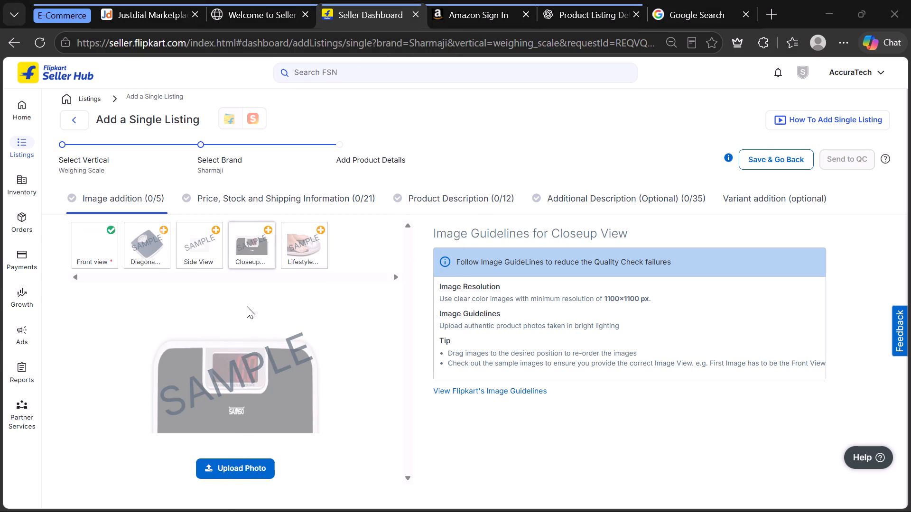
click(165, 151)
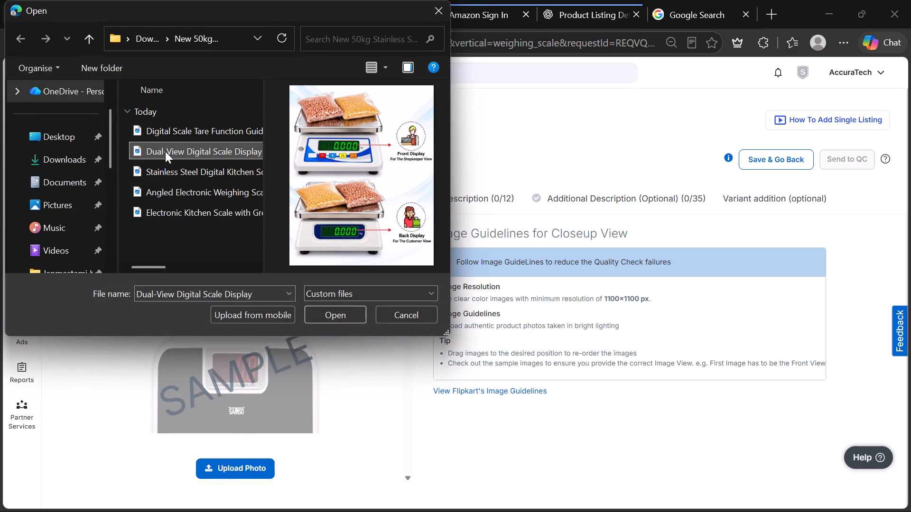
key(Return)
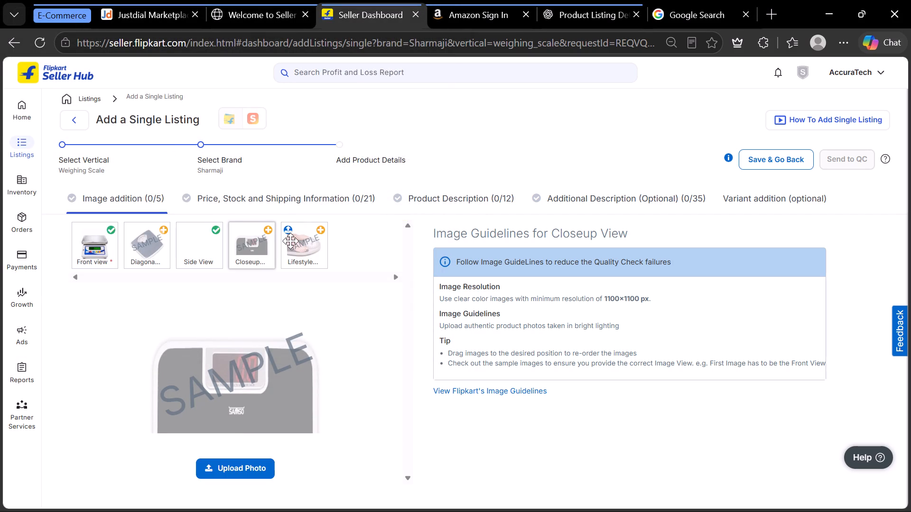
Upload "Digital Scale Tare Function Guide" as the Lifestyle View photo.
click(290, 240)
drag(241, 359, 242, 415)
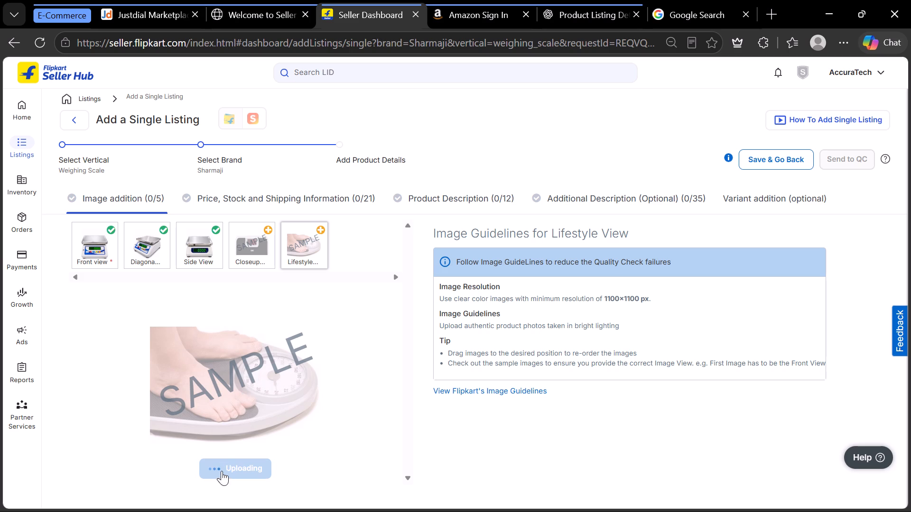
click(186, 366)
click(232, 475)
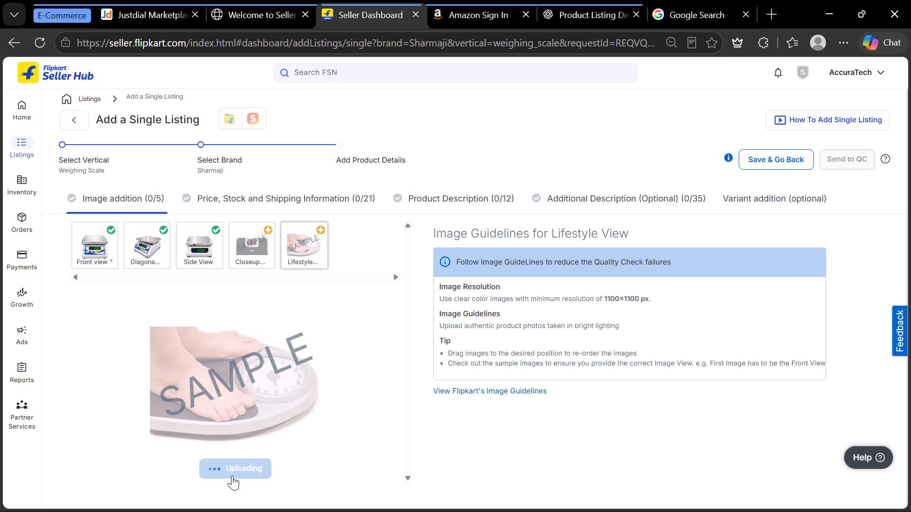
click(207, 129)
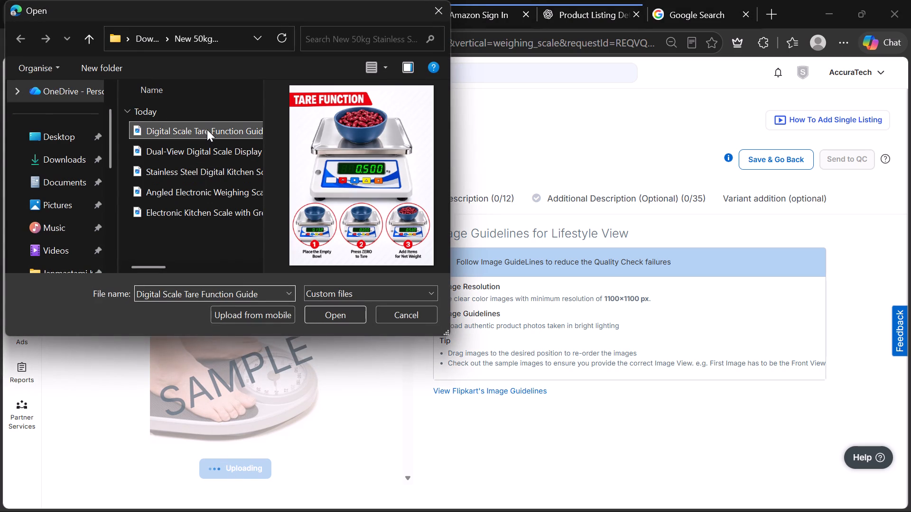
key(Return)
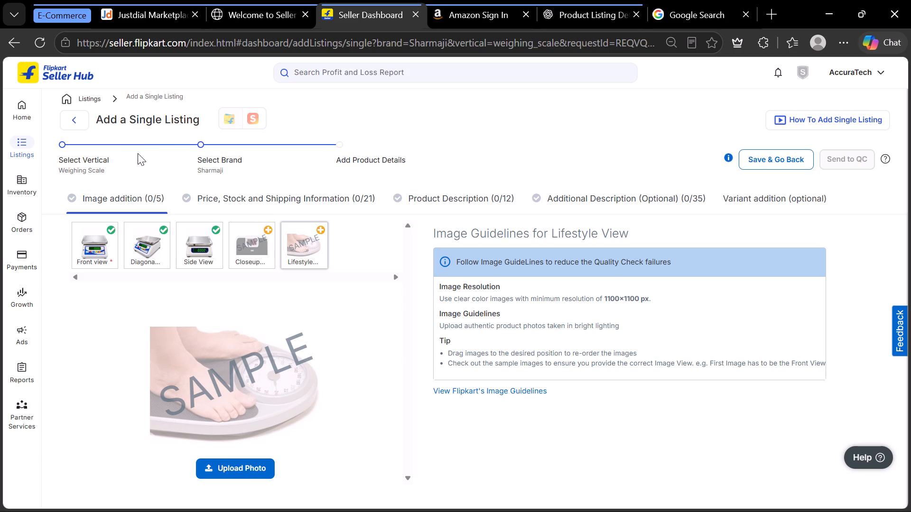
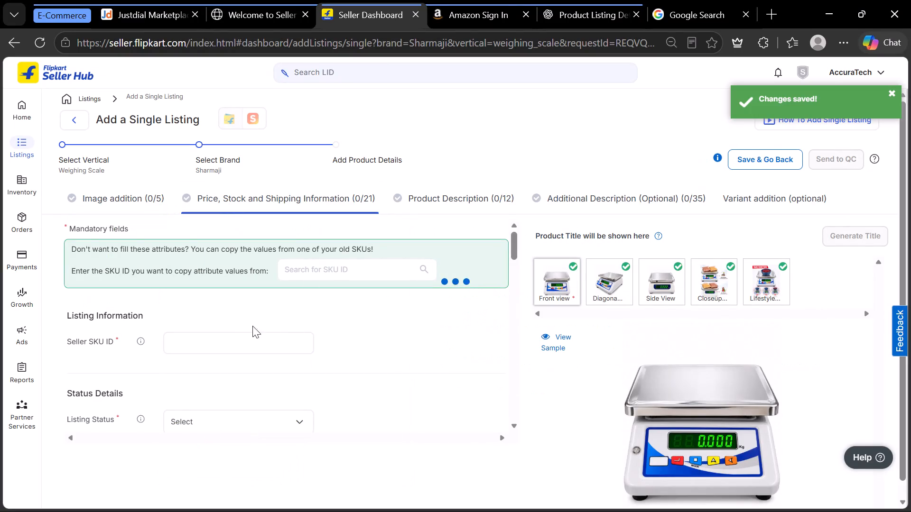
Enter AT-WM-20KG-SP as the Seller SKU ID for the Sharmaji weighing scale listing.
click(242, 340)
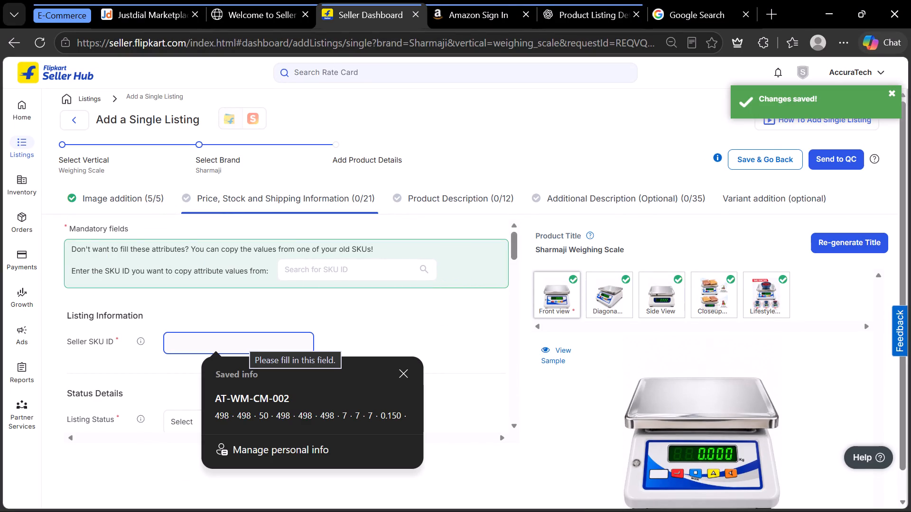
text(AT-WM-)
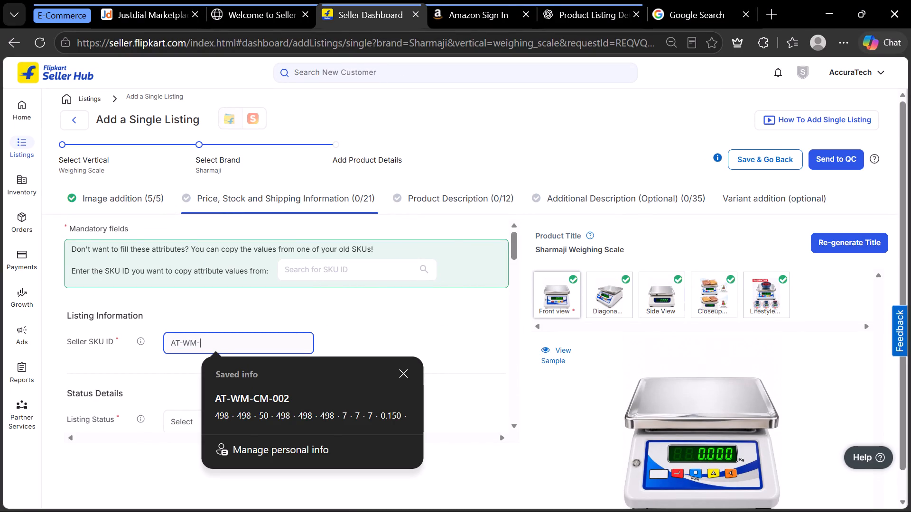
key(1)
key(BackSpace)
text(50kg)
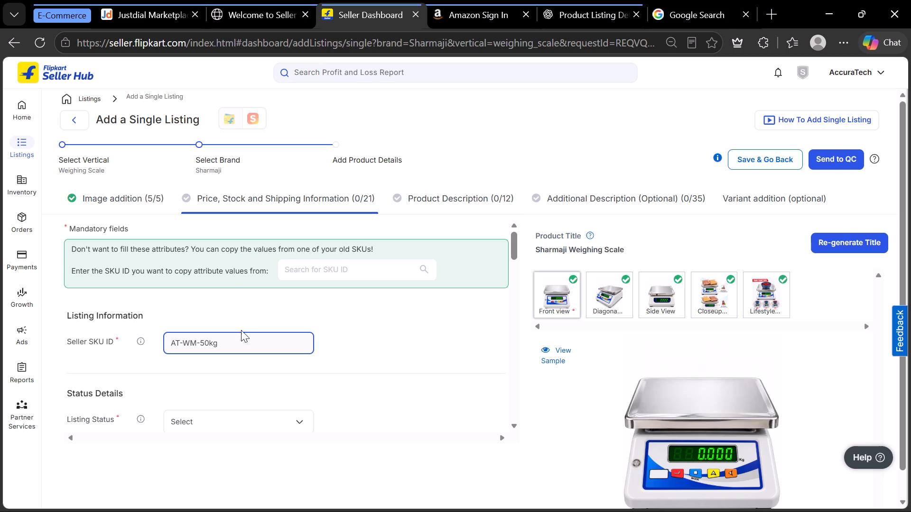
key(BackSpace)
key(BackSpace)
key(BackSpace)
key(BackSpace)
text(20)
text(KG)
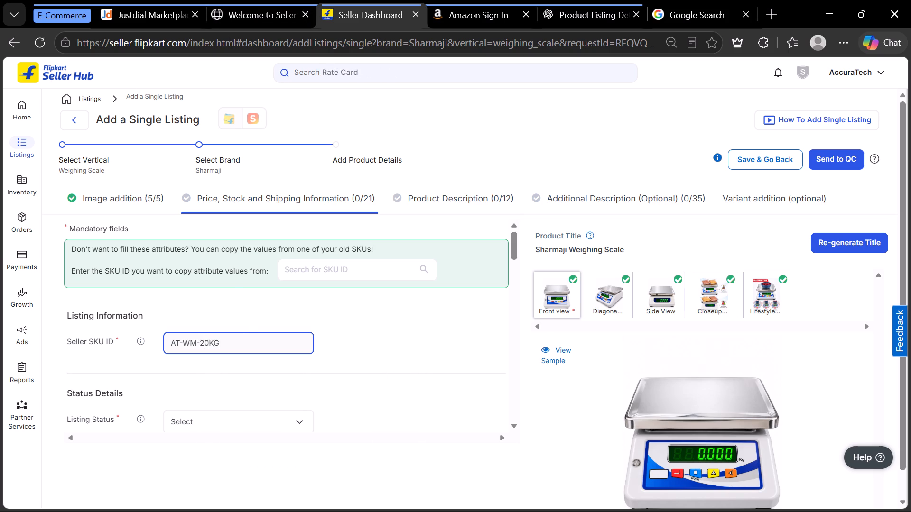
key(minus)
text(SP)
Save the listing, go back to the listings in progress, and reopen the AT-WM-20KG-SP draft.
click(788, 159)
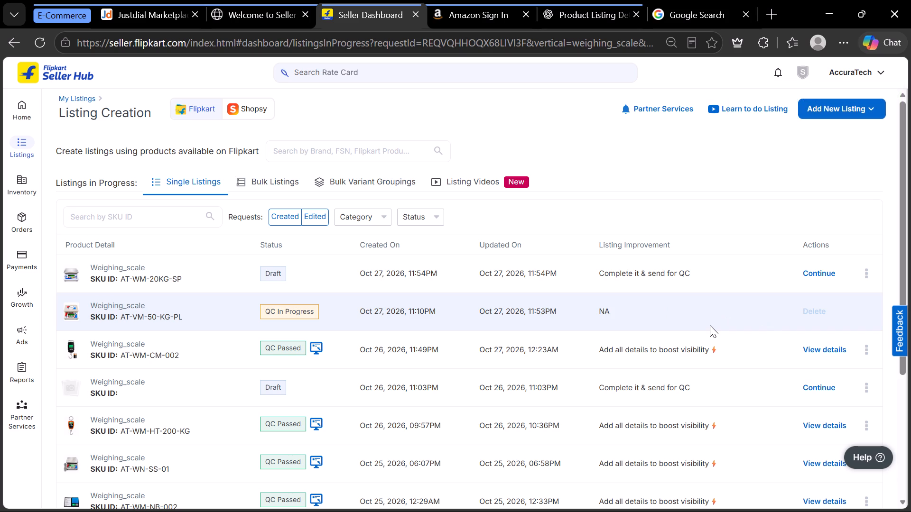
scroll(710, 325, left, 3)
scroll(623, 311, left, 1)
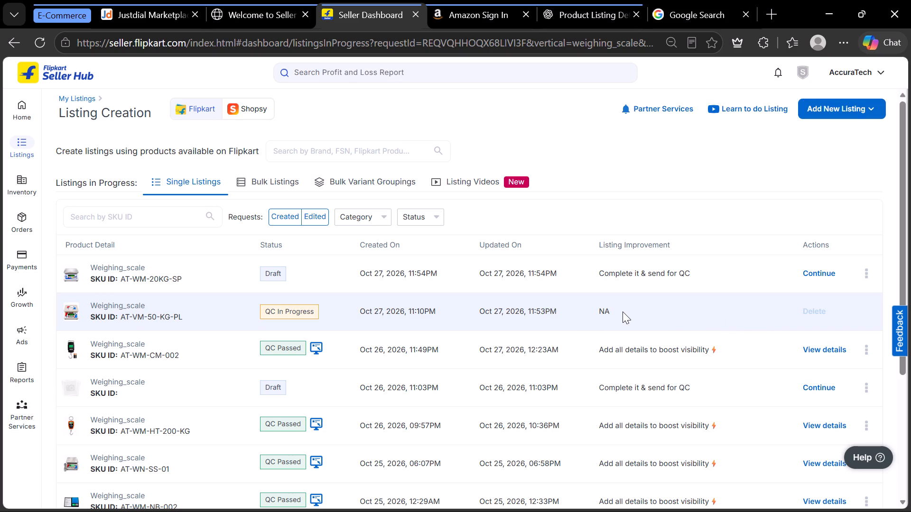
scroll(623, 311, left, 1)
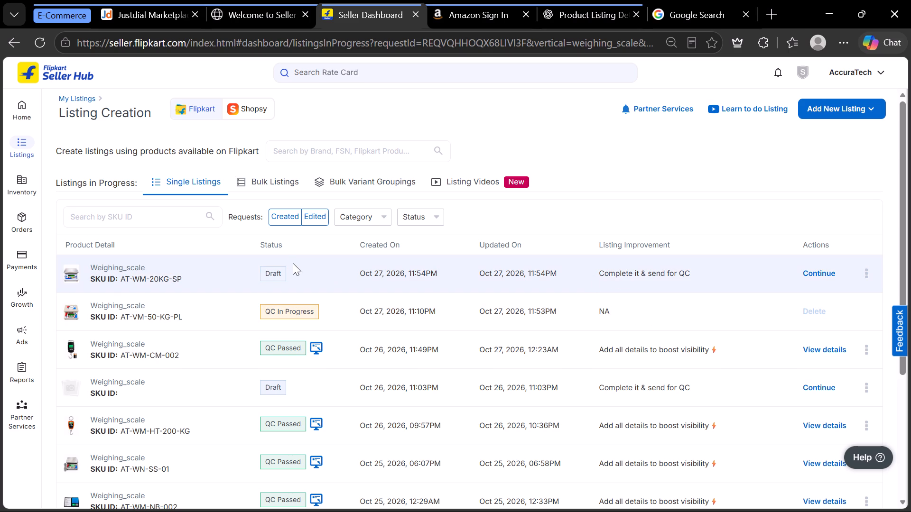
click(821, 276)
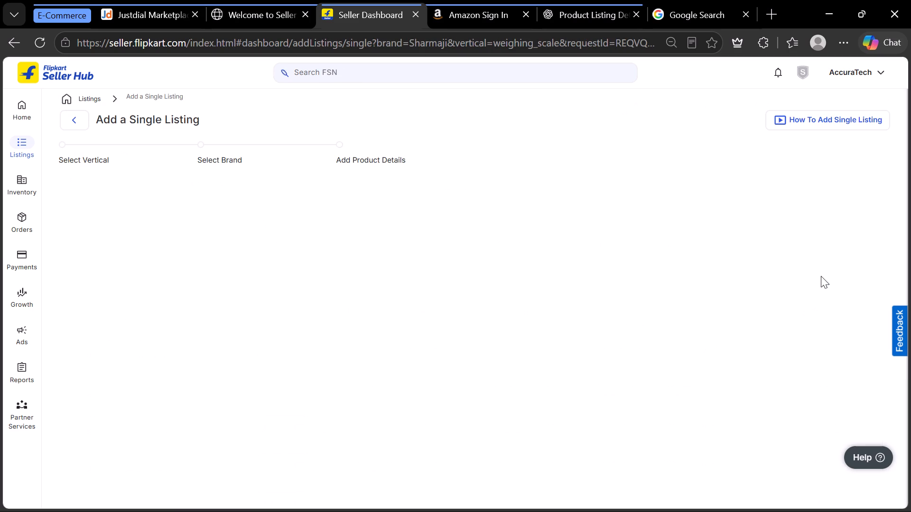
Set the listing status under Status Details in Price, Stock and Shipping Information.
click(280, 192)
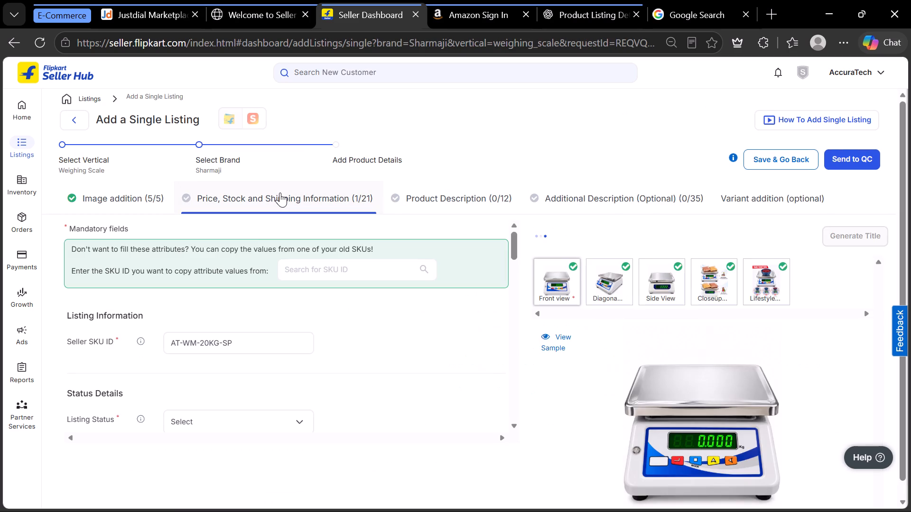
scroll(212, 366, down, 1)
click(251, 300)
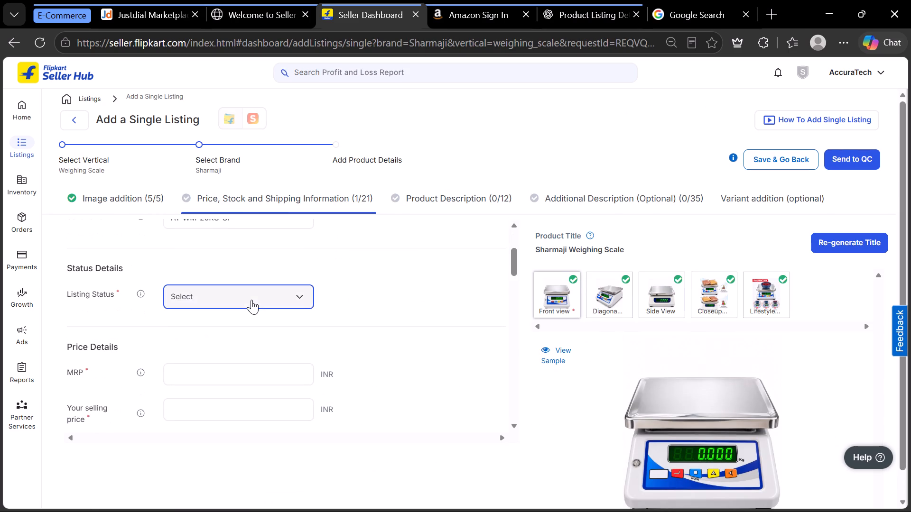
click(206, 370)
Set the MRP to 2999 INR, the selling price to 1799 INR and the minimum order quantity to 1.
scroll(206, 370, down, 1)
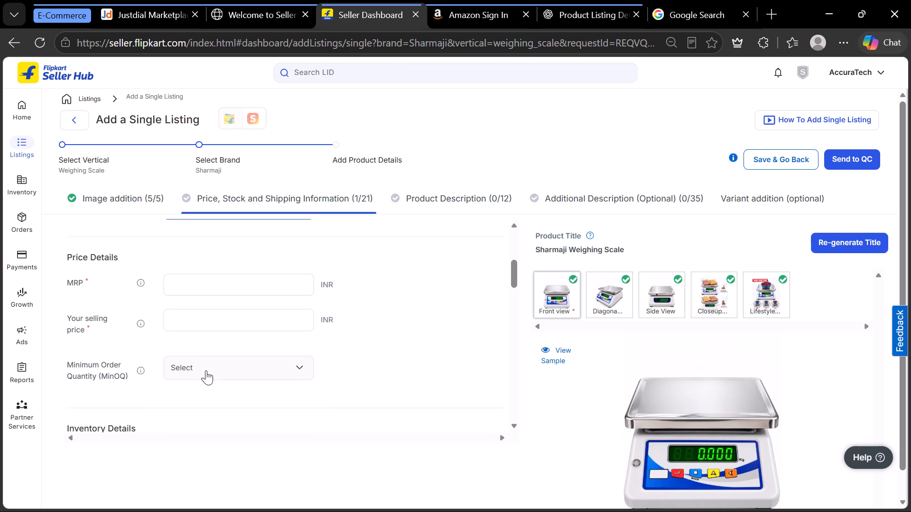
click(248, 283)
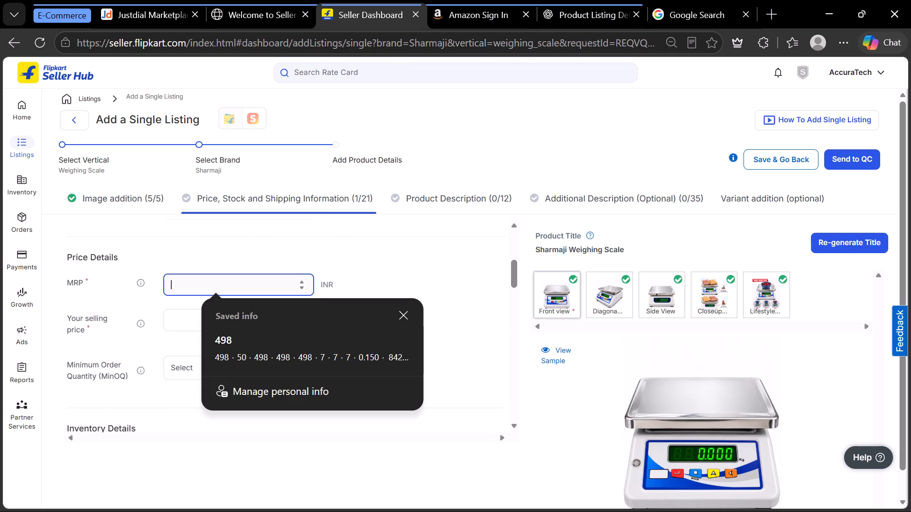
text(2999)
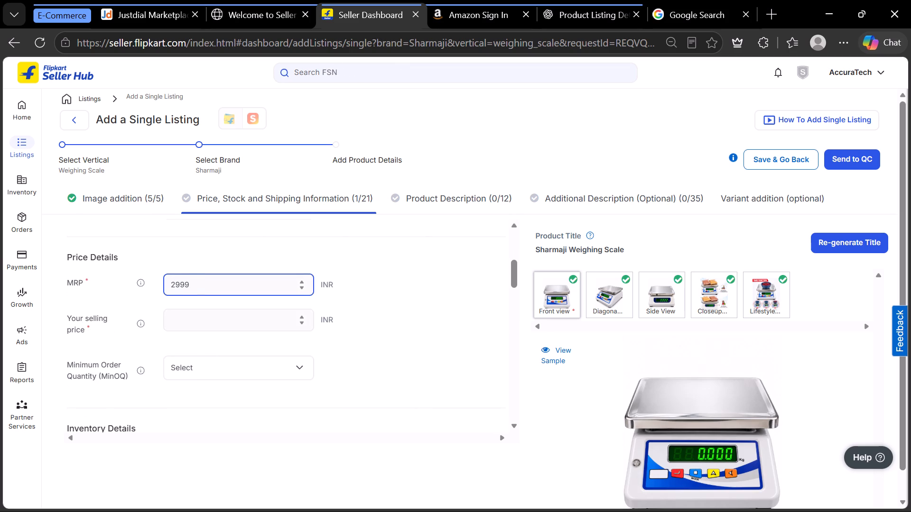
click(240, 318)
text(1799)
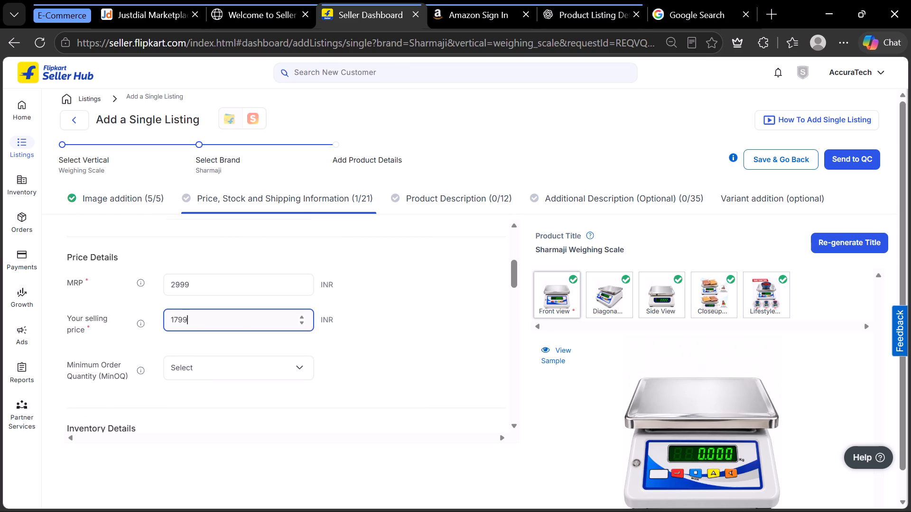
click(260, 367)
click(182, 444)
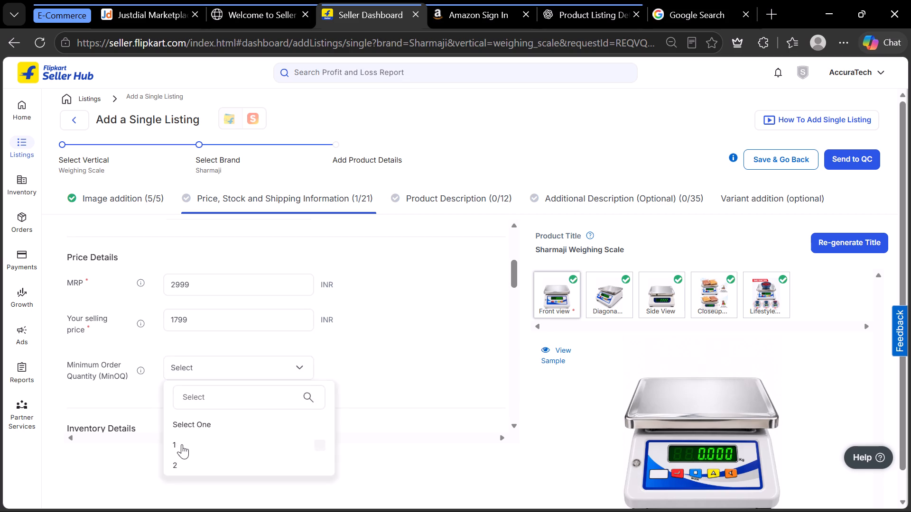
scroll(327, 381, down, 2)
click(233, 271)
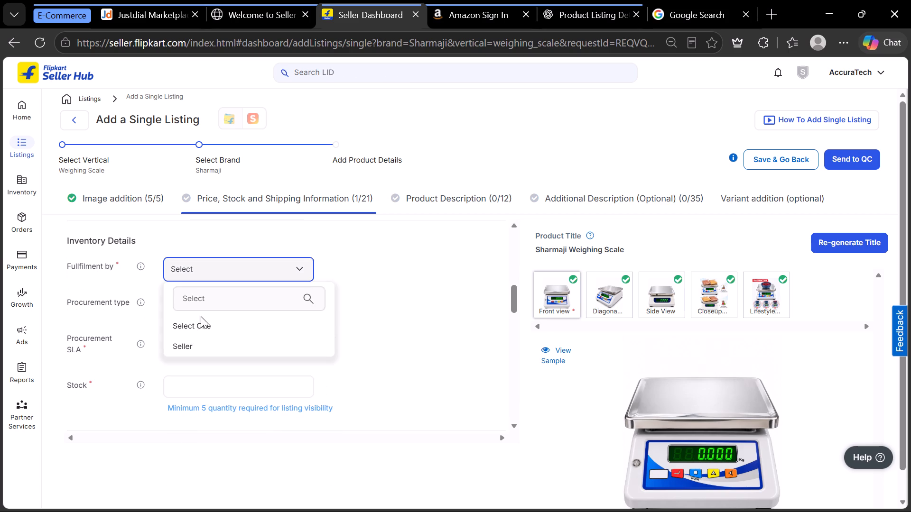
click(197, 338)
click(198, 345)
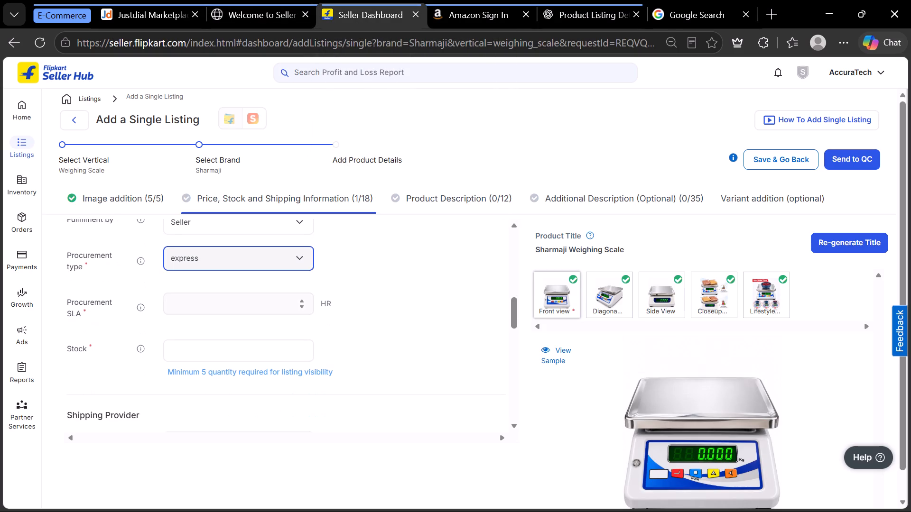
click(262, 311)
key(2)
click(178, 350)
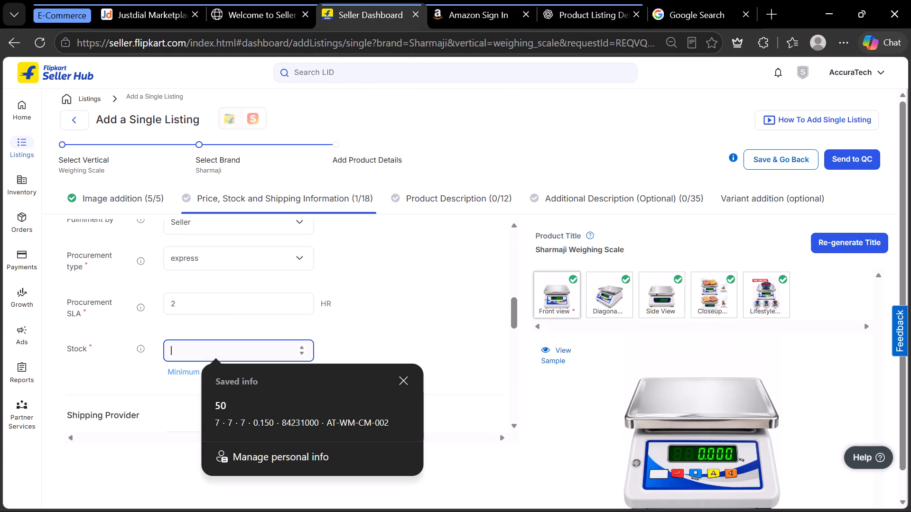
text(40)
key(BackSpace)
key(BackSpace)
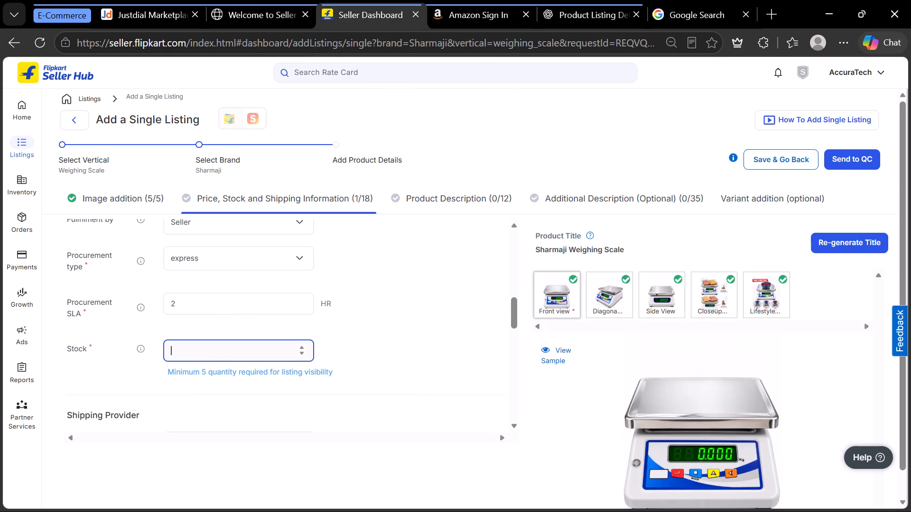
key(BackSpace)
text(50)
click(358, 332)
Choose Flipkart as the shipping provider.
scroll(358, 332, down, 1)
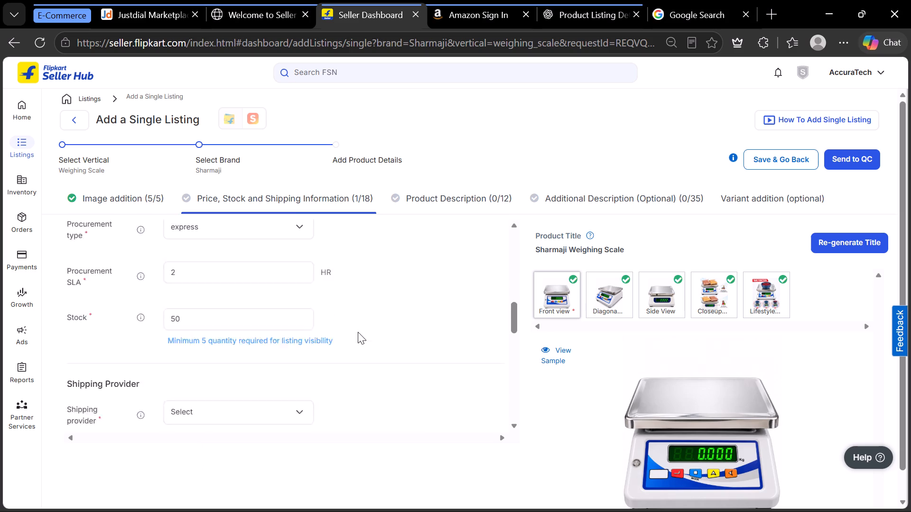
scroll(358, 332, down, 1)
click(276, 290)
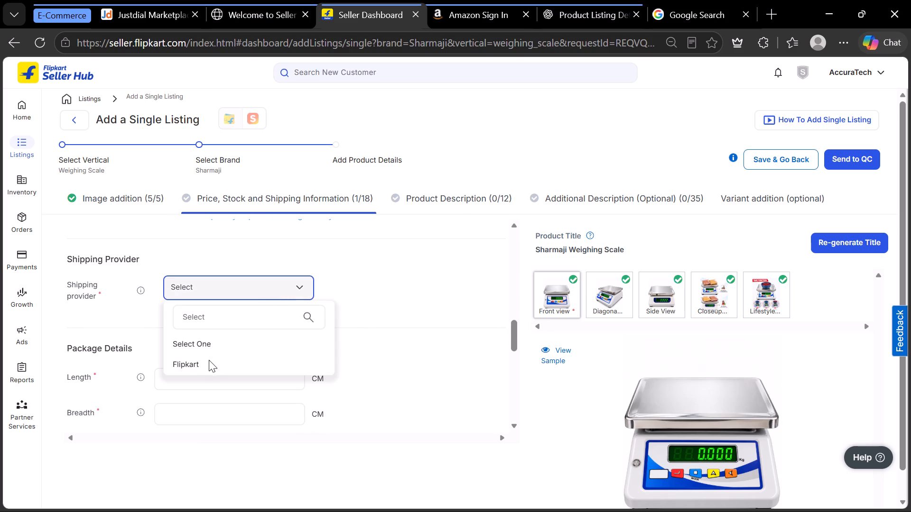
click(208, 366)
Enter the package details: length 20 cm, breadth 17 cm, height 10 cm and weight 0.350 kg.
scroll(372, 329, down, 1)
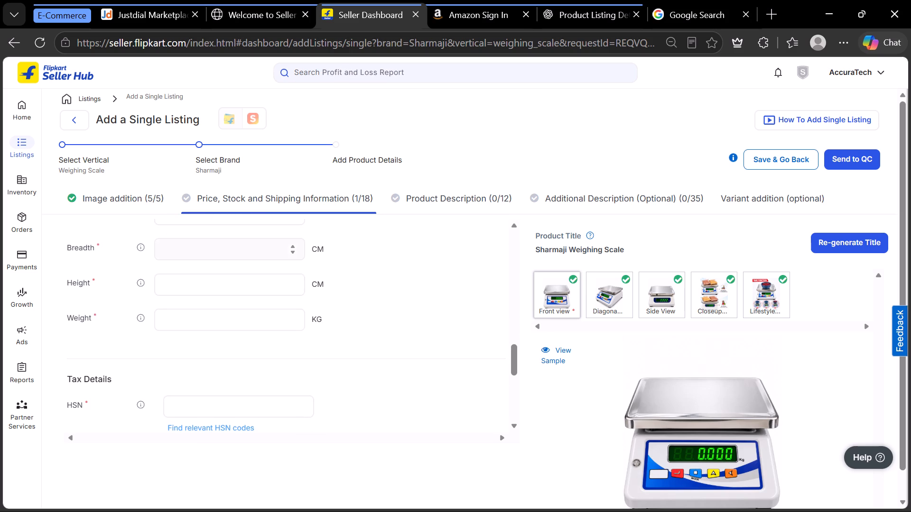
scroll(287, 253, up, 1)
click(255, 247)
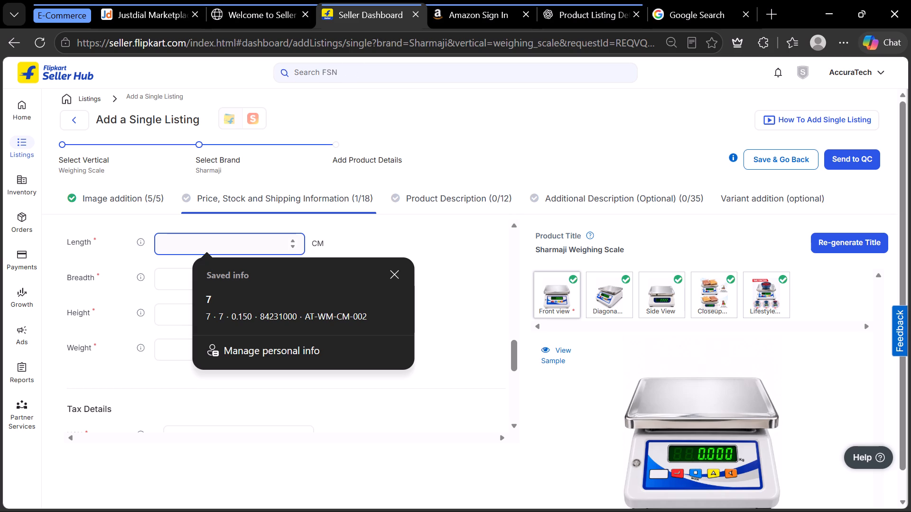
text(20)
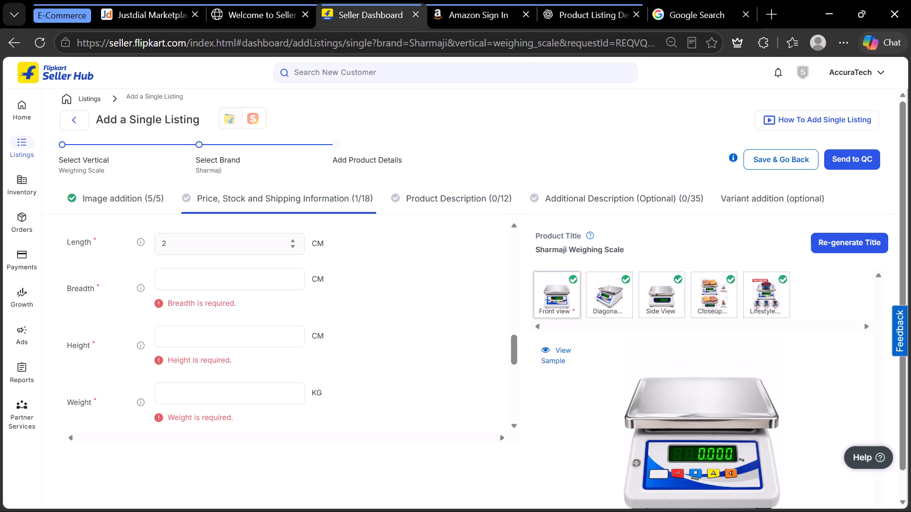
click(239, 245)
key(0)
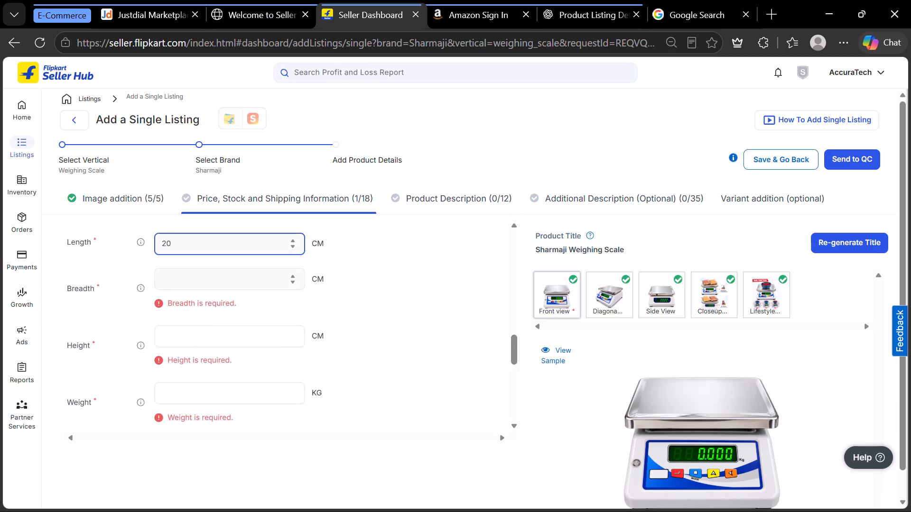
click(222, 274)
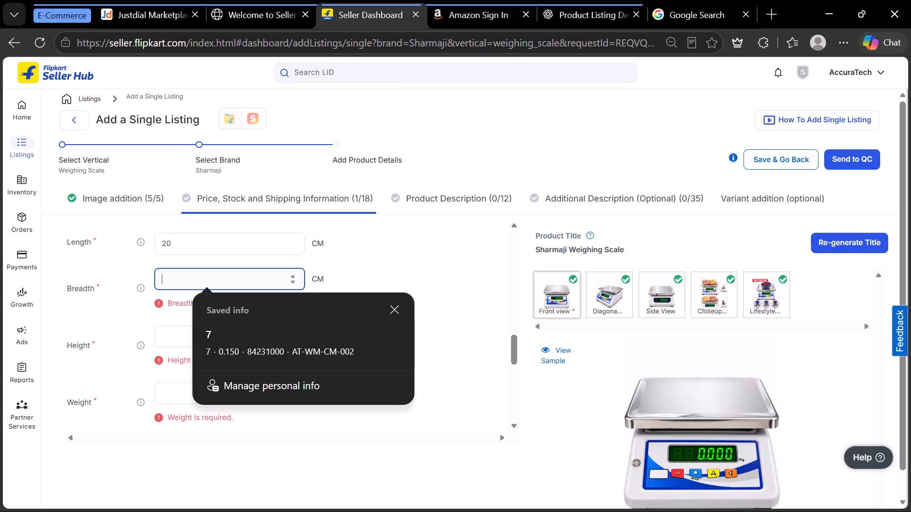
text(17)
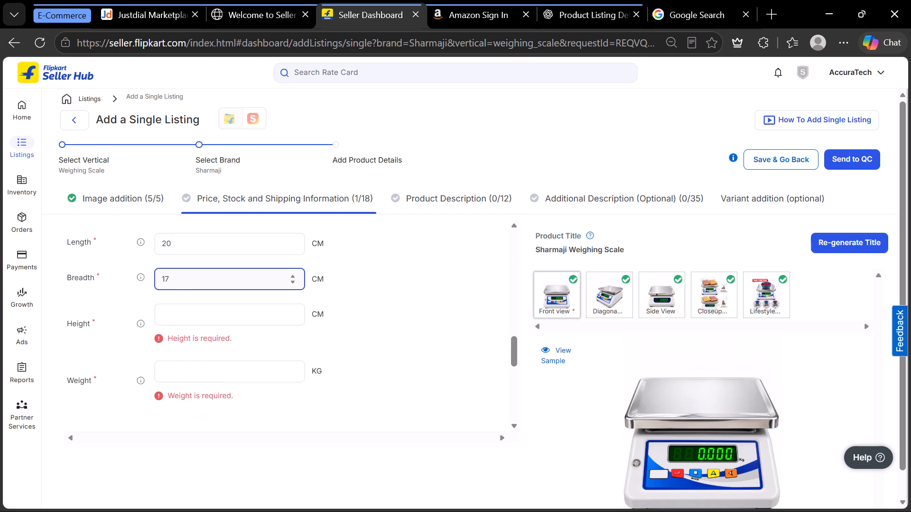
click(214, 315)
text(10)
click(215, 353)
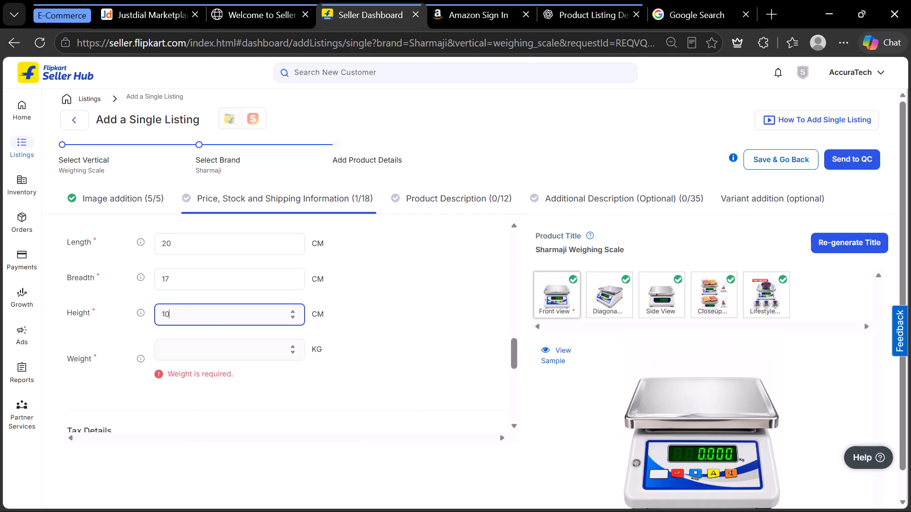
key(3)
key(BackSpace)
key(BackSpace)
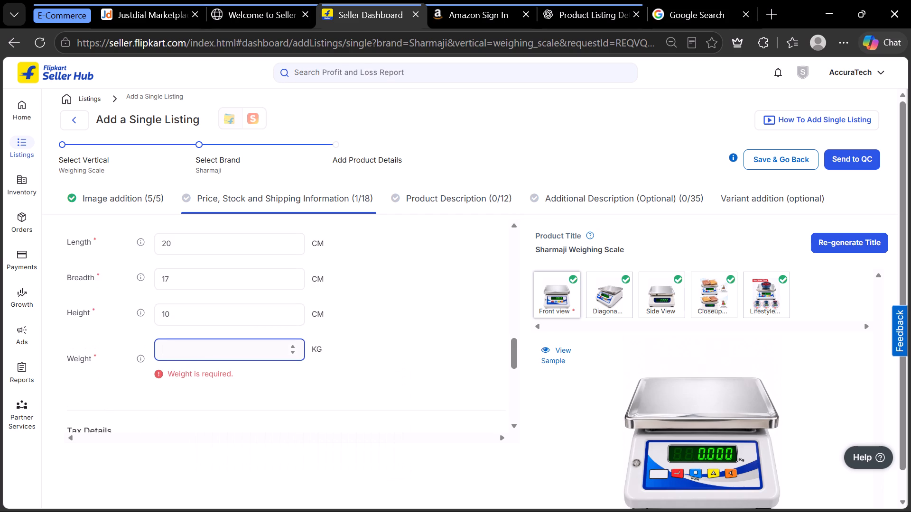
text(0.350)
click(393, 355)
In the tax details, select HSN code 84231000 for personal weighing machines and set the tax code to GST_18.
scroll(393, 355, down, 1)
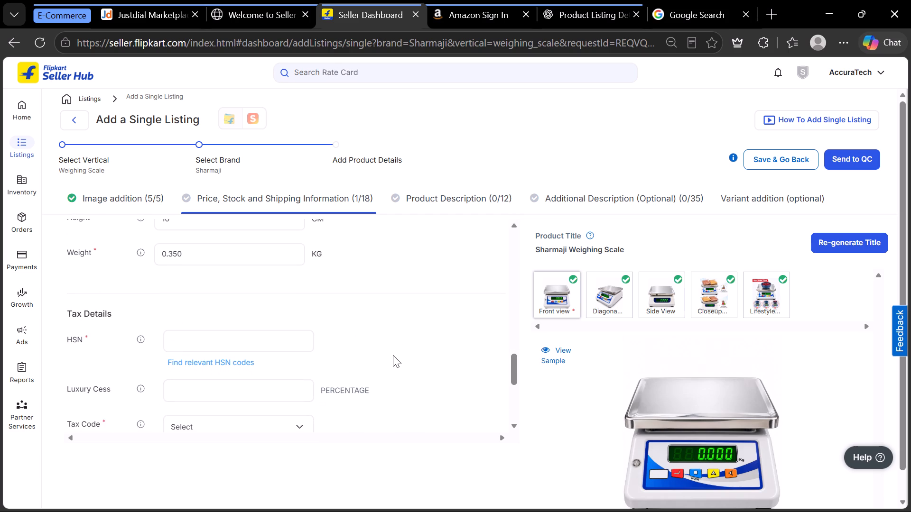
click(244, 359)
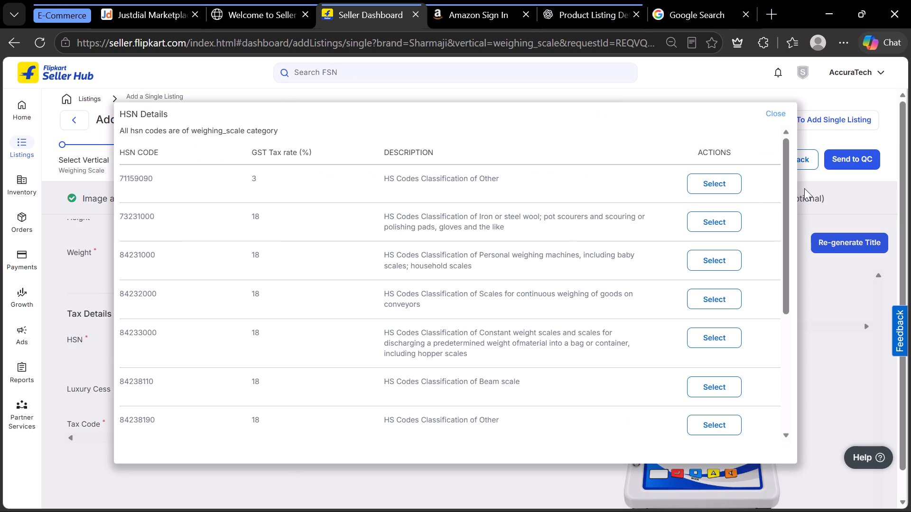
click(706, 265)
scroll(361, 343, down, 1)
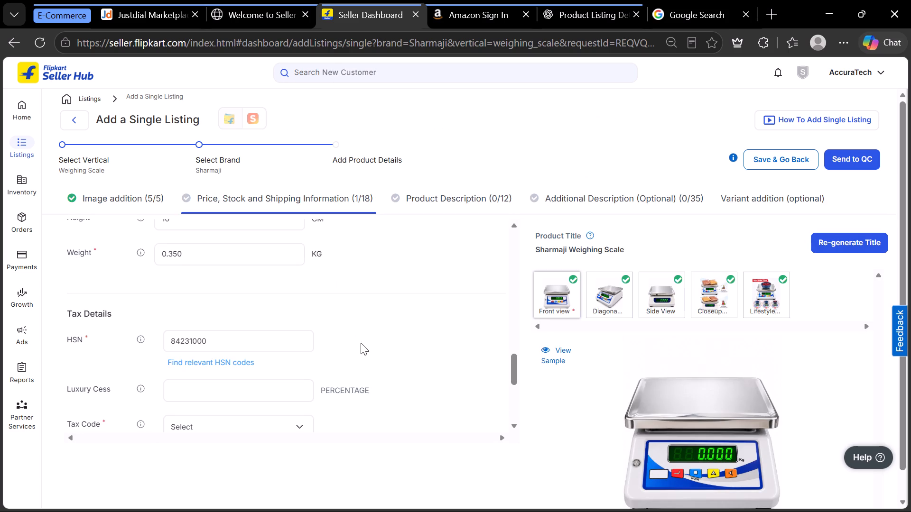
scroll(361, 343, down, 1)
click(265, 267)
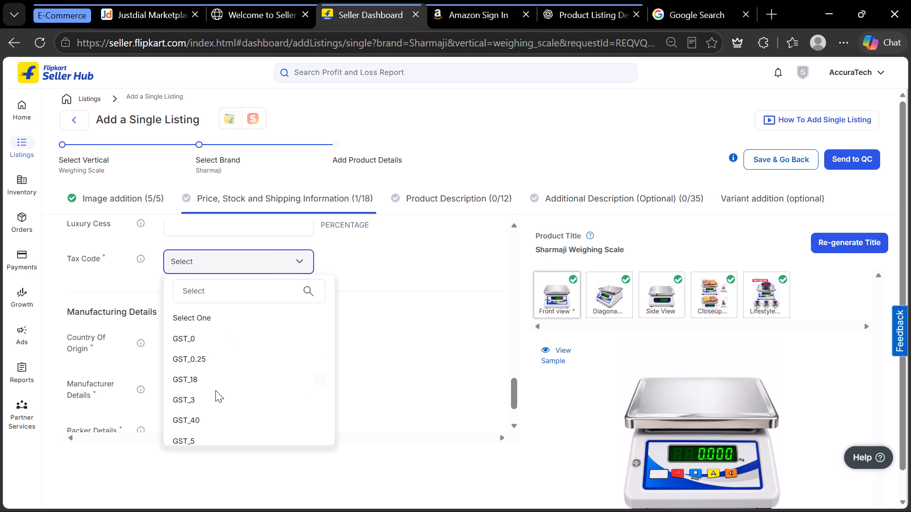
click(209, 378)
Fill in the manufacturing details with country of origin India, manufacturer AccuraTech and packer AccuraTech Machine Hub.
click(222, 340)
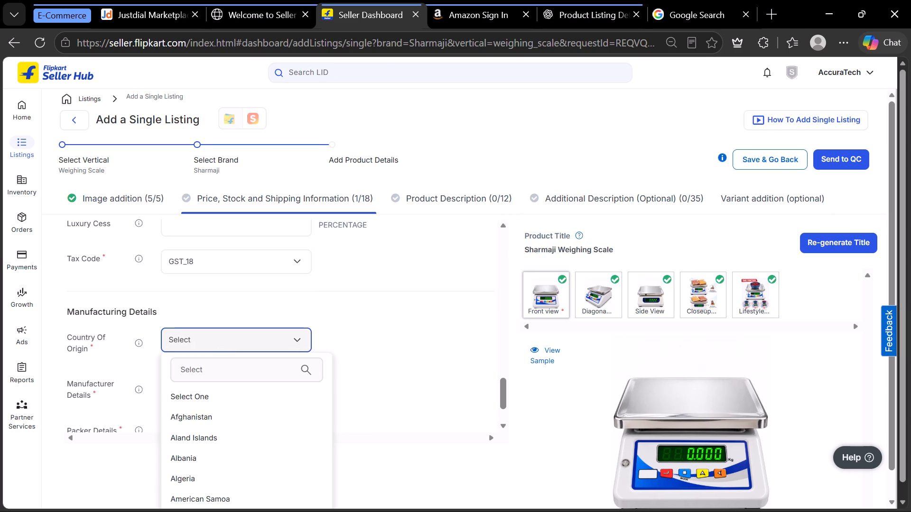
click(217, 376)
text(india)
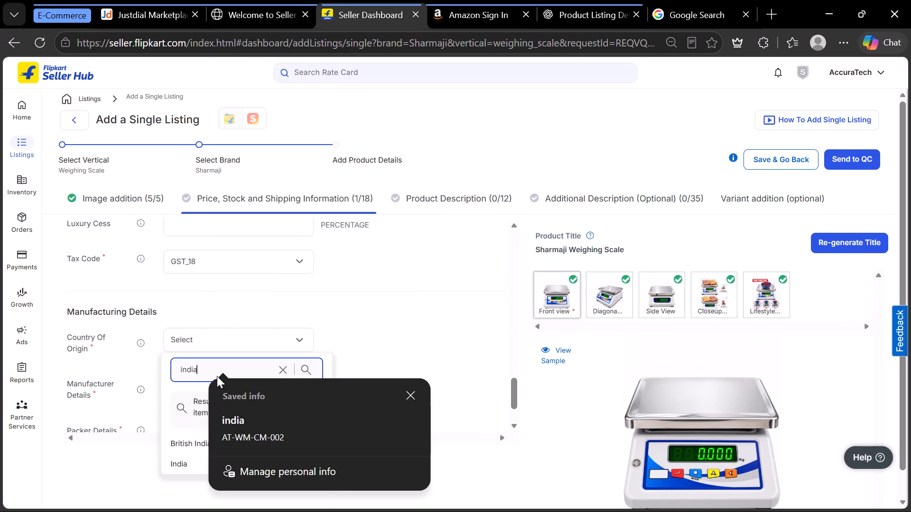
click(183, 457)
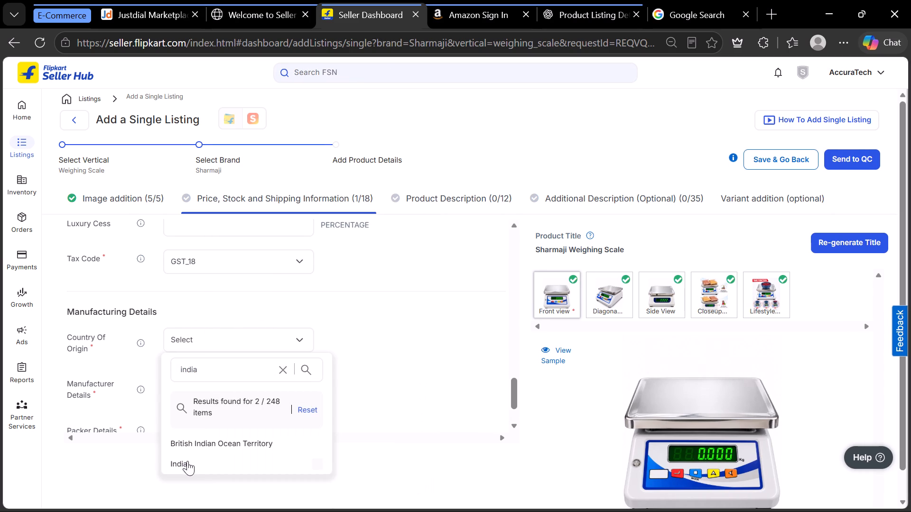
click(188, 462)
scroll(262, 365, down, 2)
click(256, 361)
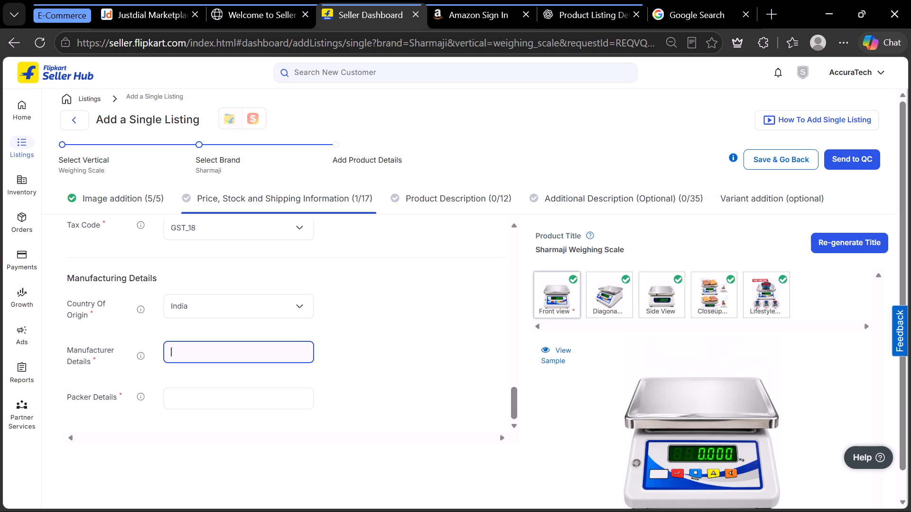
text(AccuraTech)
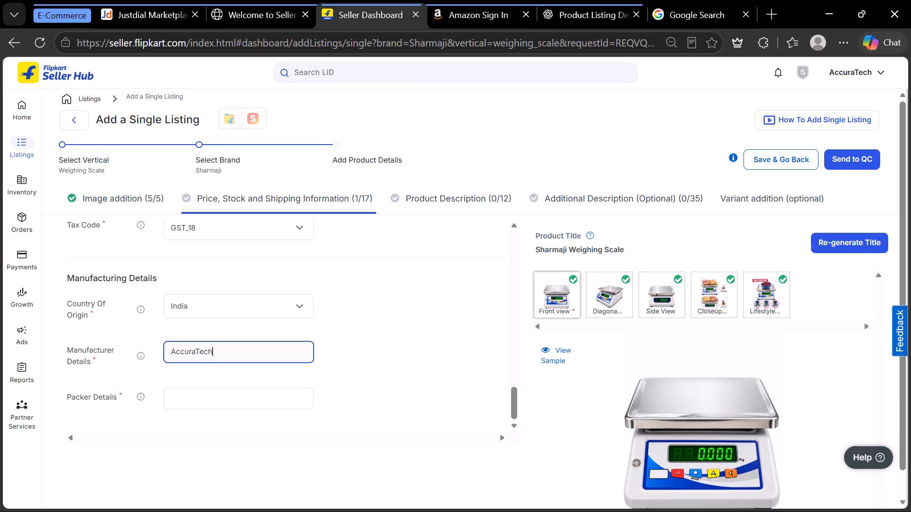
click(248, 402)
text(Accura)
text(Tech Machibe)
key(BackSpace)
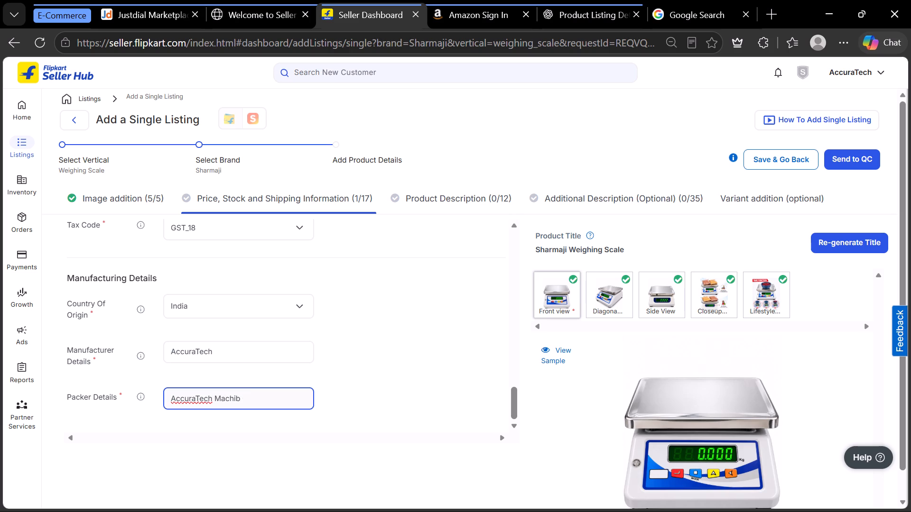
key(BackSpace)
text(ne Hub)
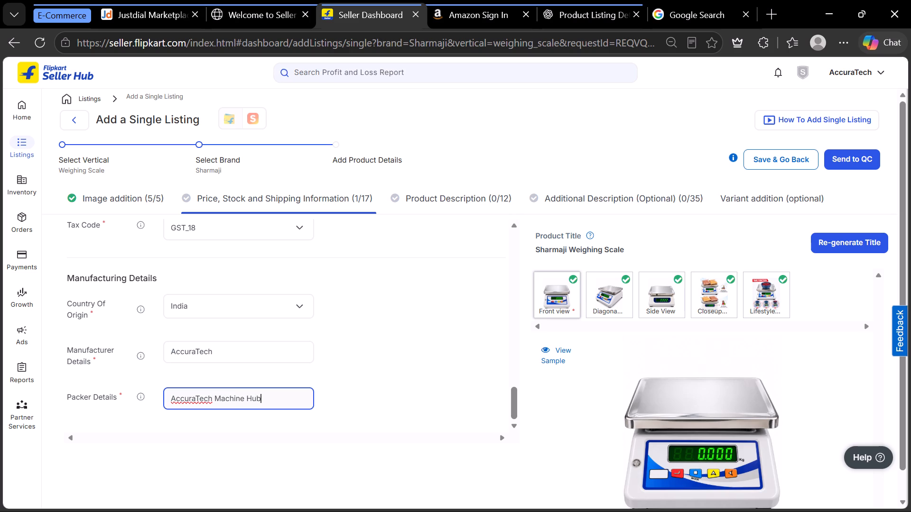
click(462, 193)
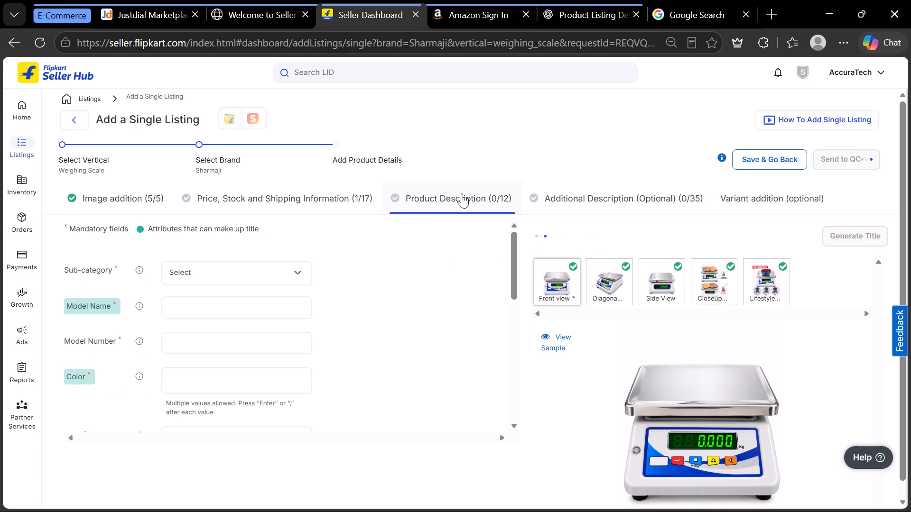
click(256, 274)
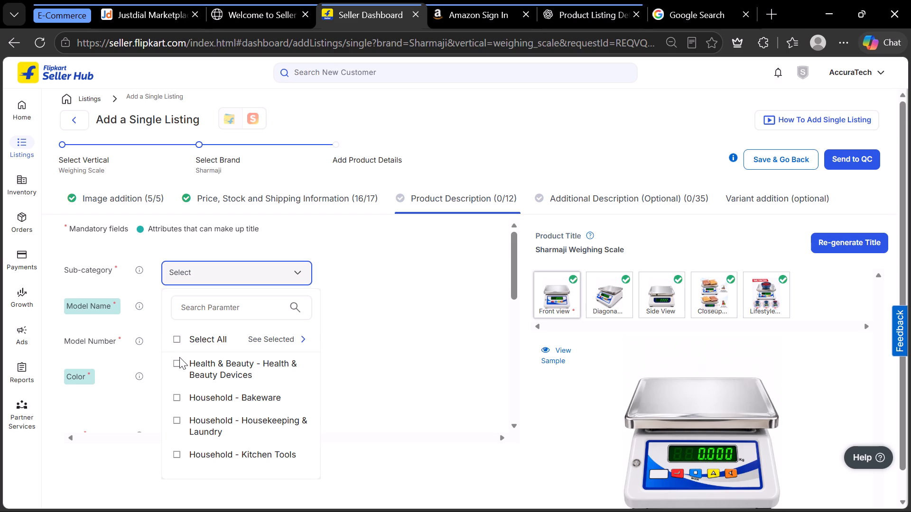
click(178, 340)
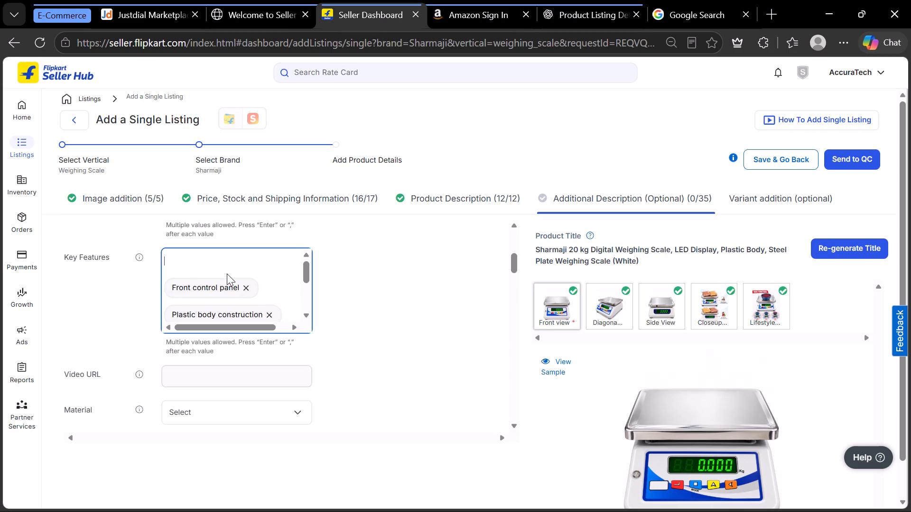
key(ctrl+v)
click(369, 253)
Select Plastic and Stainless Steel as the scale's materials.
scroll(369, 253, down, 2)
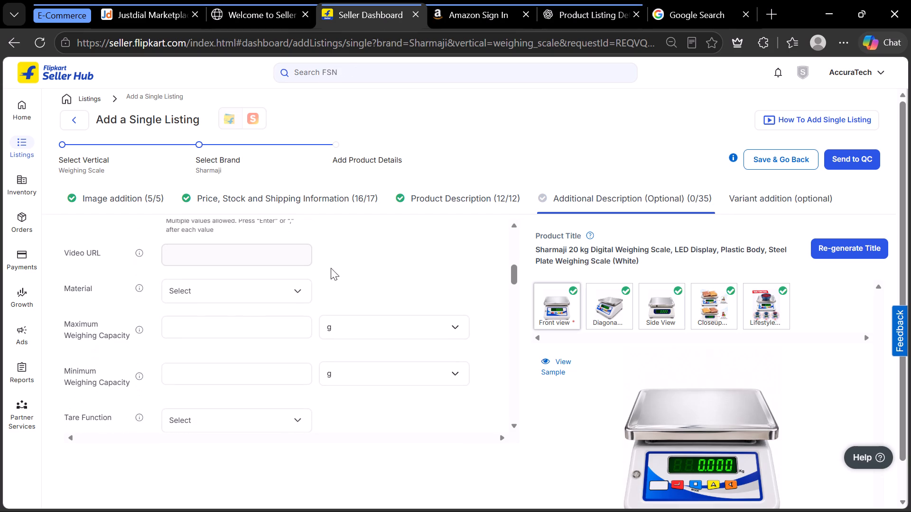
click(242, 297)
click(203, 329)
text(plas)
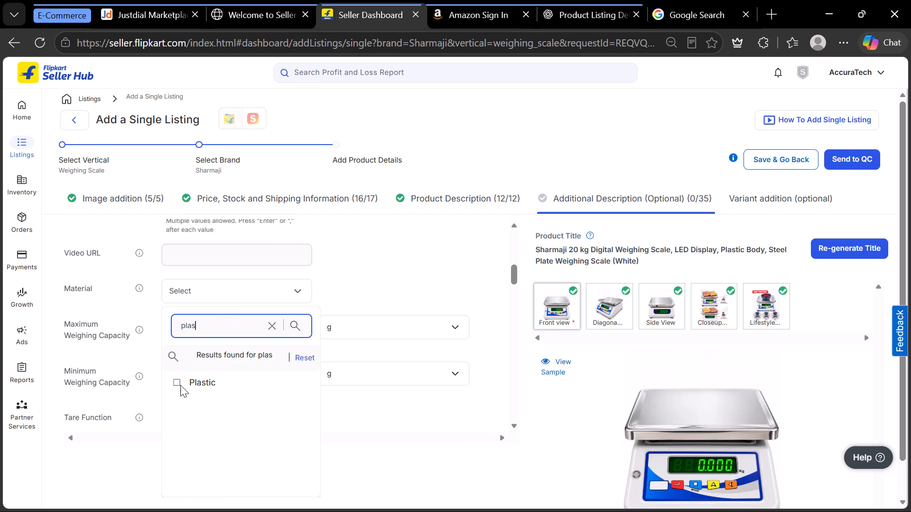
click(179, 384)
click(215, 324)
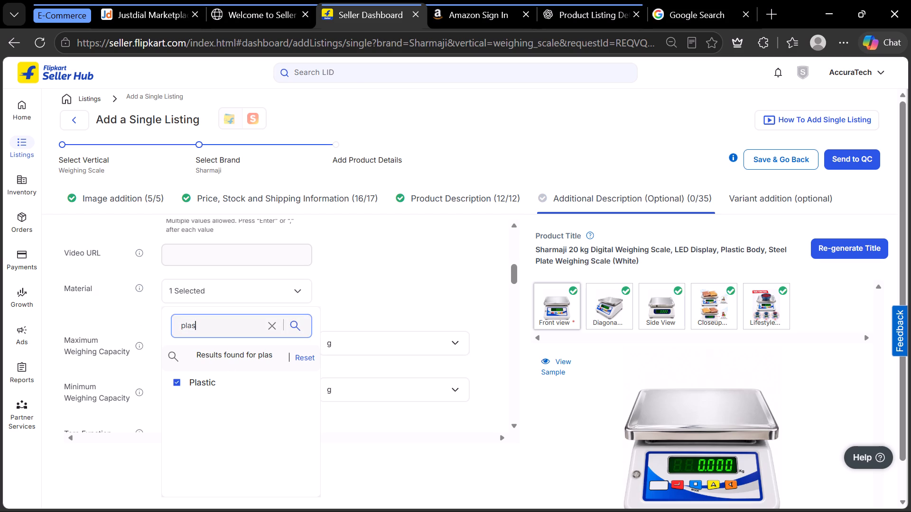
key(BackSpace)
key(BackSpace)
key(BackSpace)
key(BackSpace)
text(stain)
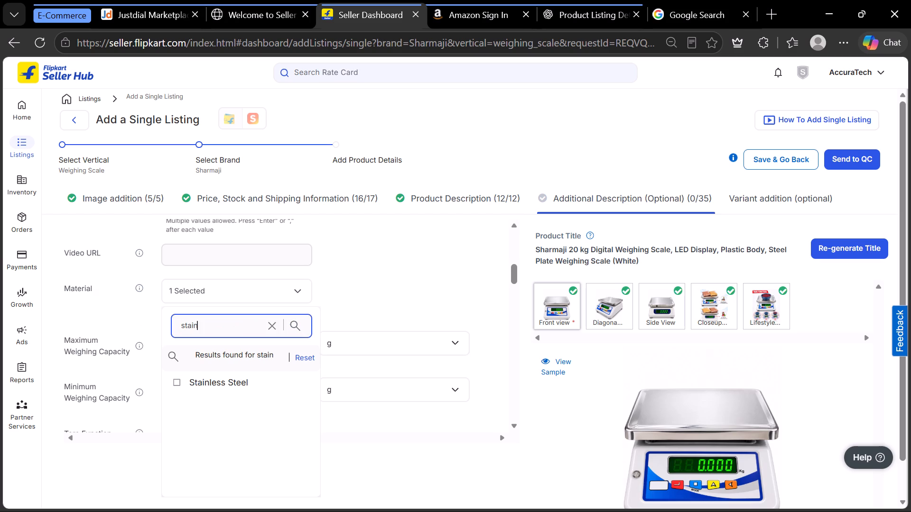
click(177, 382)
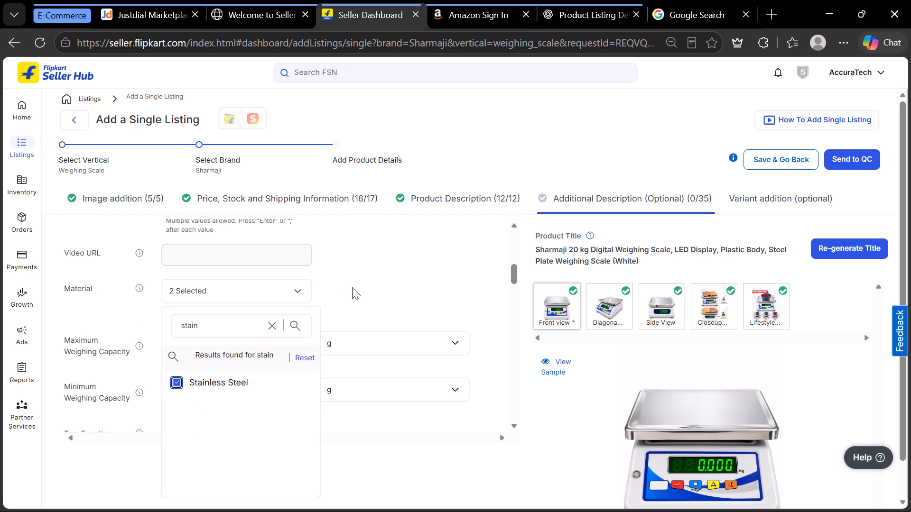
click(381, 277)
Set the maximum weighing capacity to 20 kg and the minimum weighing capacity to 1 g.
click(205, 347)
text(20)
click(350, 349)
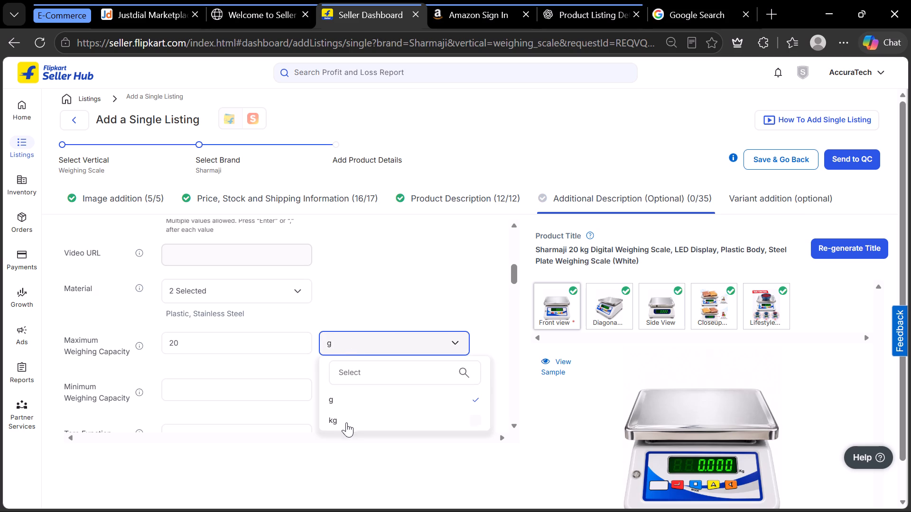
click(346, 421)
click(280, 396)
key(1)
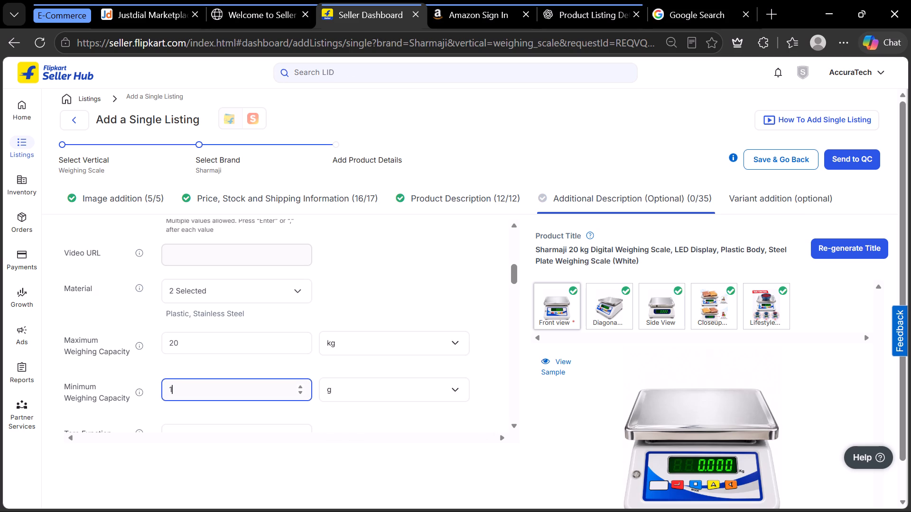
Set the scale's Tare Function to Yes and its Hold Function to No.
scroll(450, 272, down, 2)
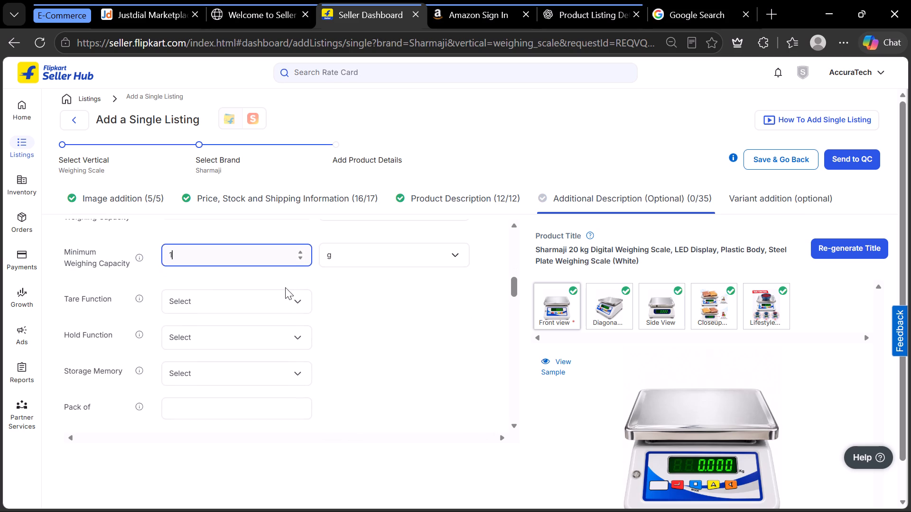
click(286, 286)
click(280, 301)
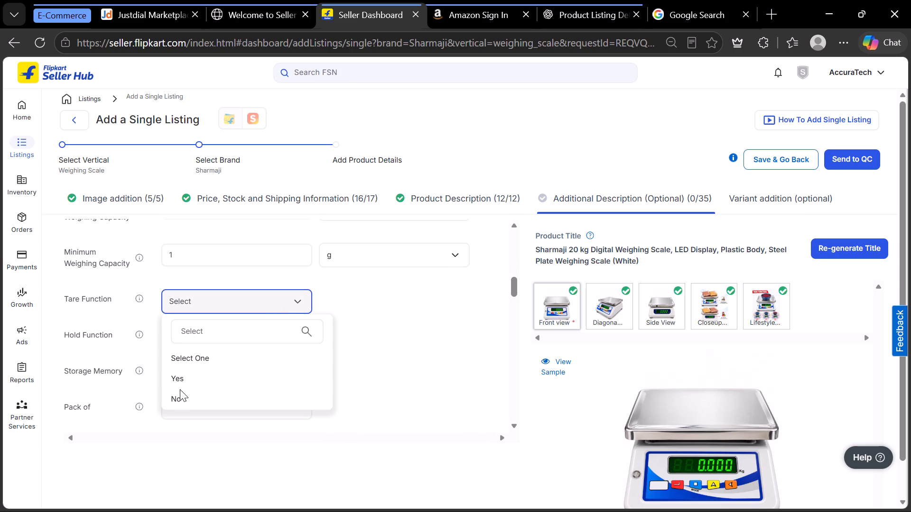
click(178, 380)
click(225, 338)
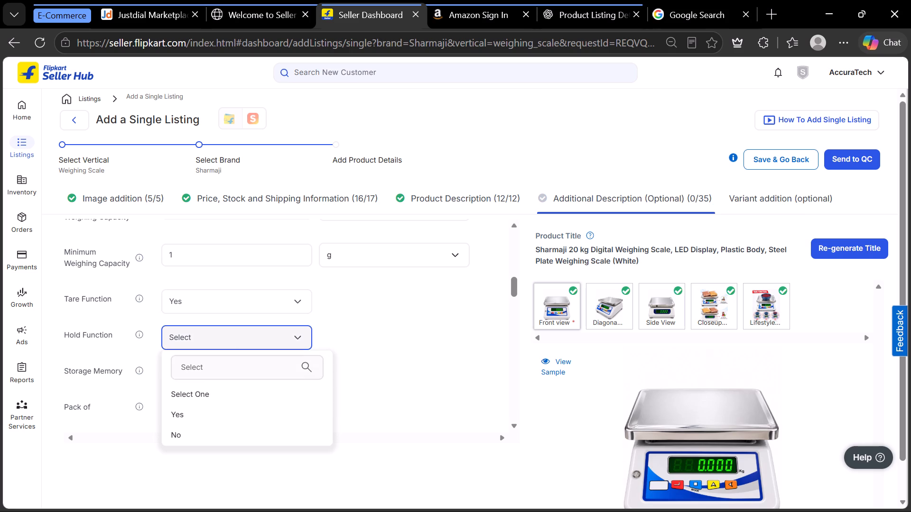
click(177, 432)
Set Storage Memory to No and enter 1 as the Pack of quantity.
scroll(418, 354, down, 1)
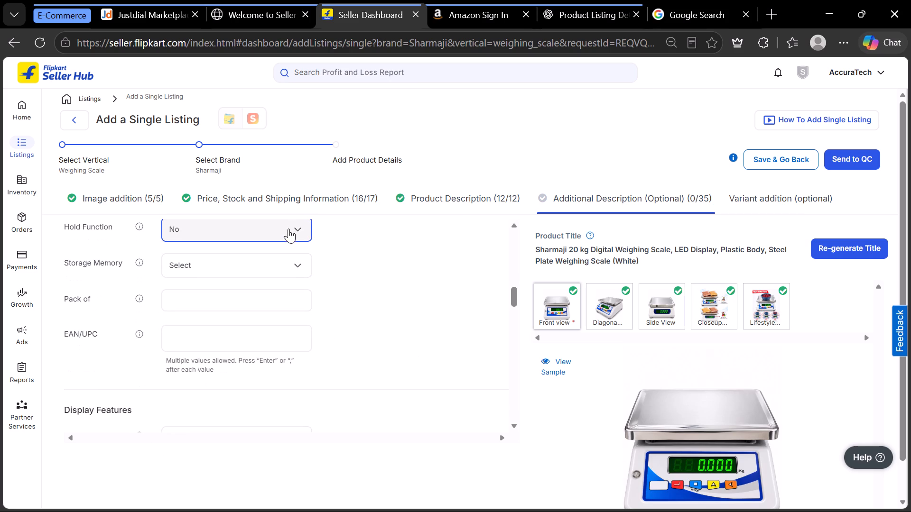
click(279, 266)
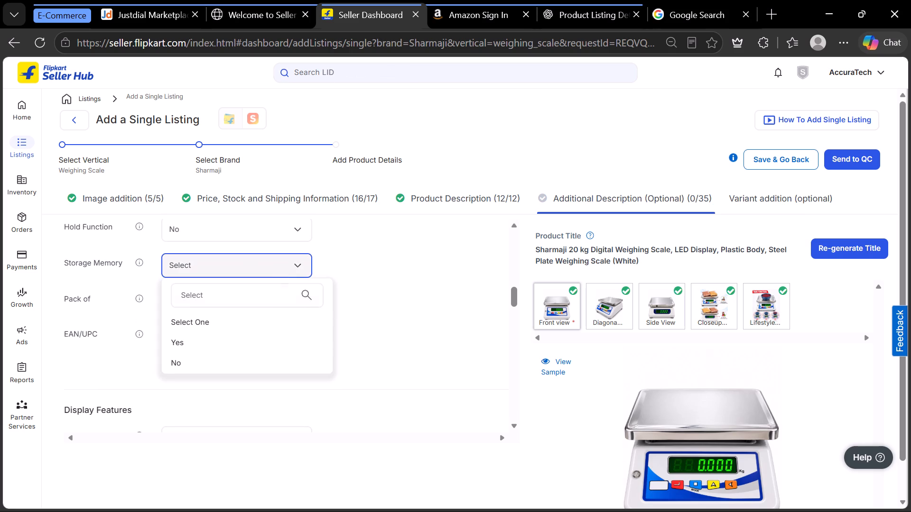
click(212, 359)
click(246, 299)
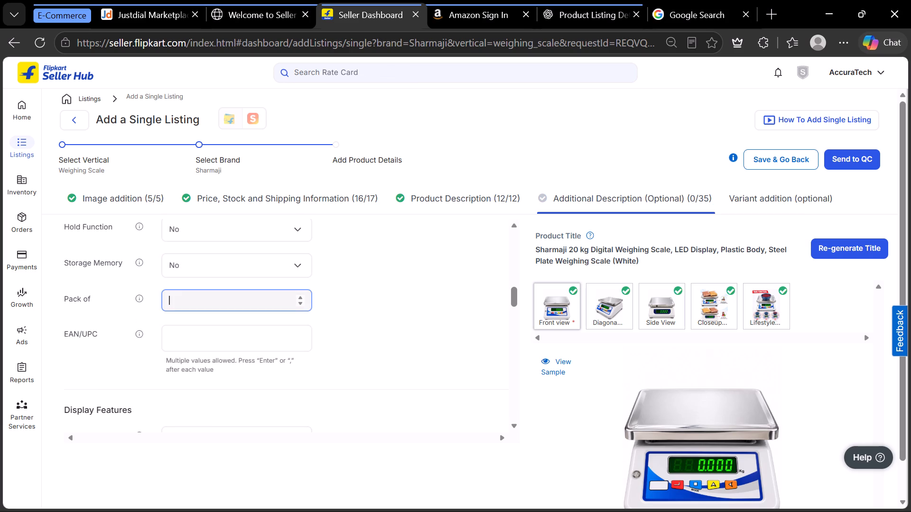
key(1)
Fill the display features with LED as the display and "Backlight LED" under Other Display Features.
scroll(415, 337, down, 2)
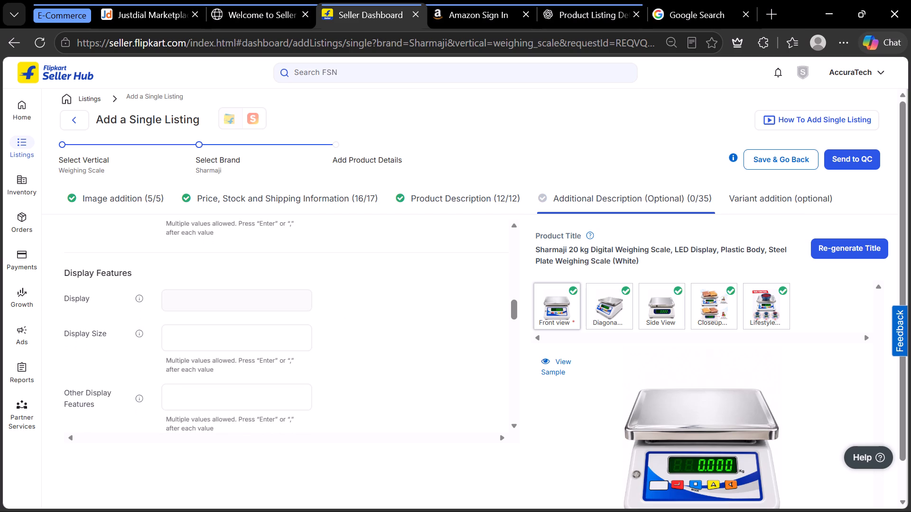
click(275, 303)
text(LED)
click(400, 340)
scroll(400, 340, down, 1)
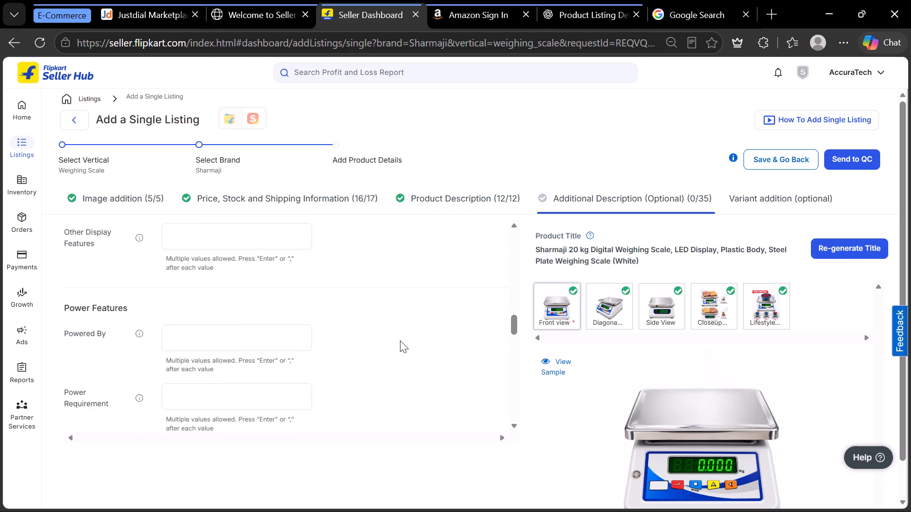
scroll(400, 340, down, 1)
click(250, 263)
text(Backlight LED)
click(360, 278)
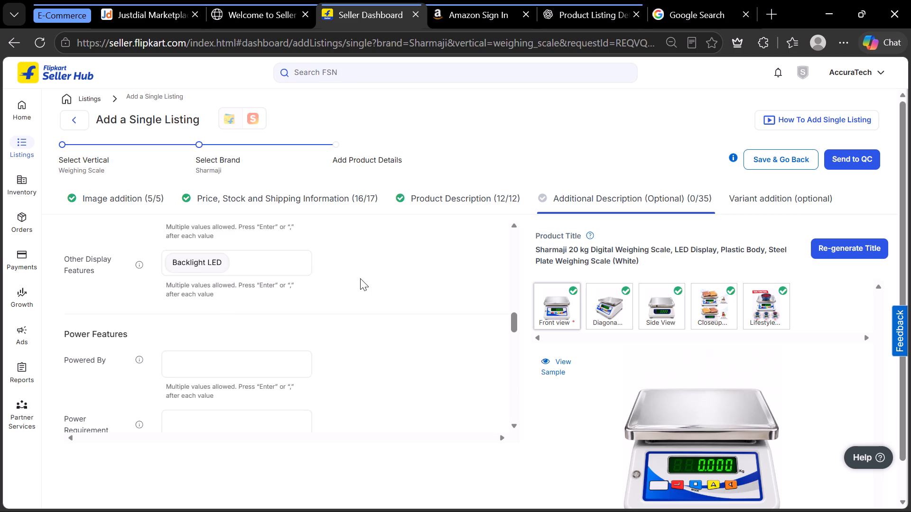
Leave the remaining optional fields blank, go to the variant addition section, and send the listing to QC.
scroll(360, 278, down, 3)
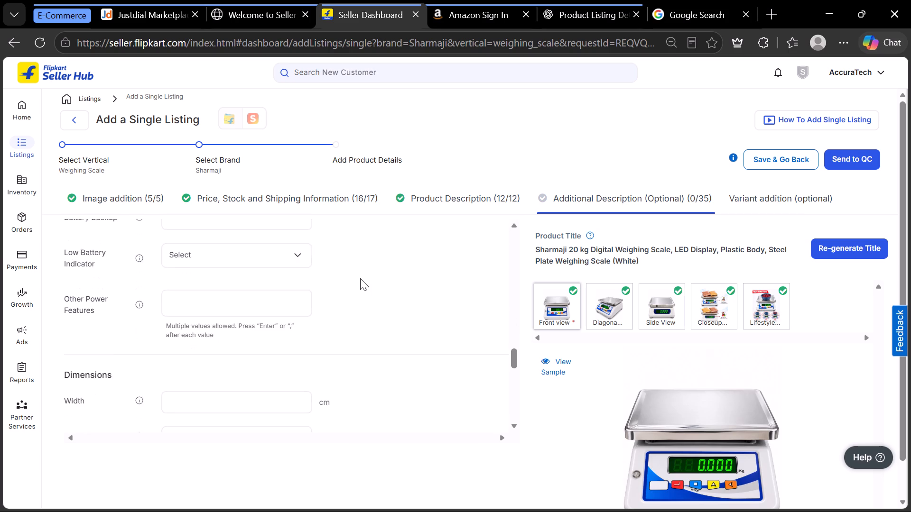
scroll(360, 278, down, 4)
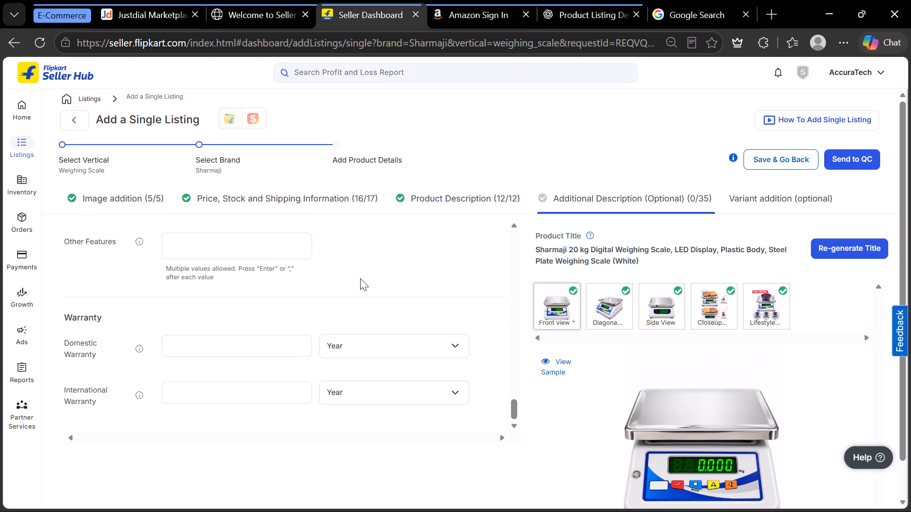
scroll(360, 278, down, 1)
click(761, 199)
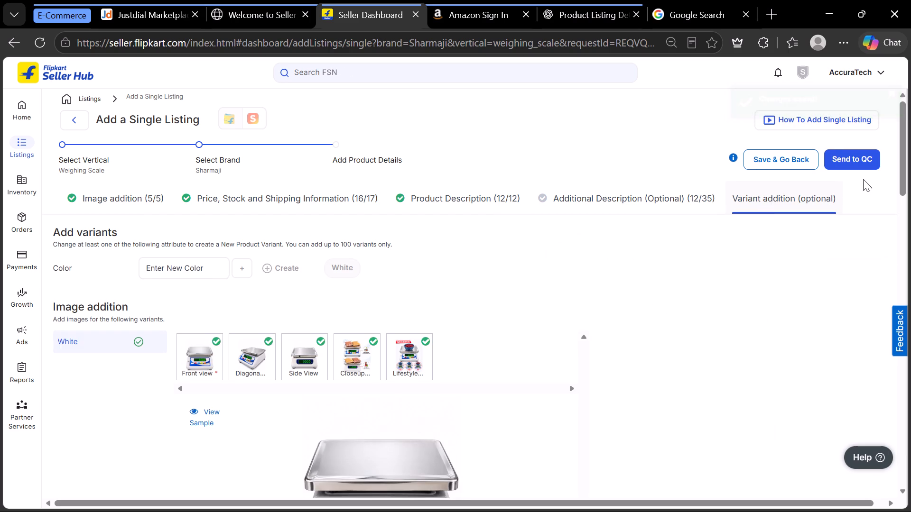
click(859, 165)
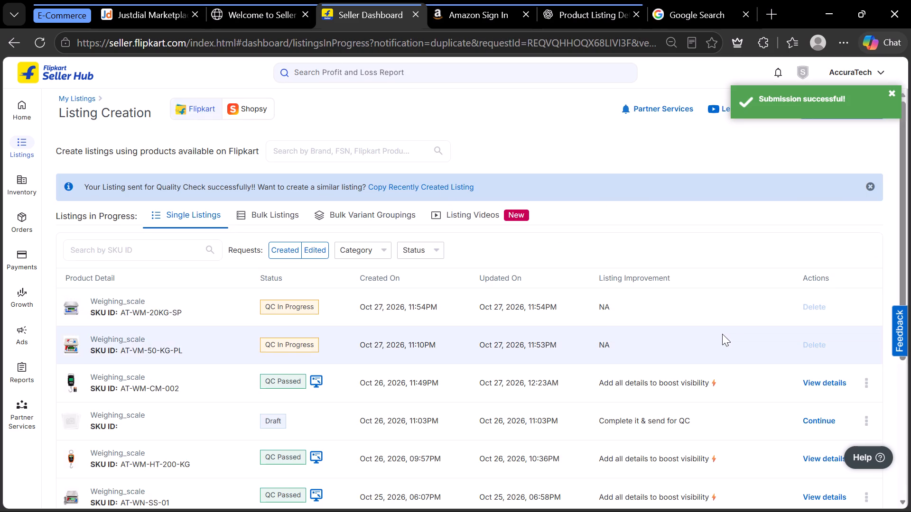
Close the browser window.
click(908, 0)
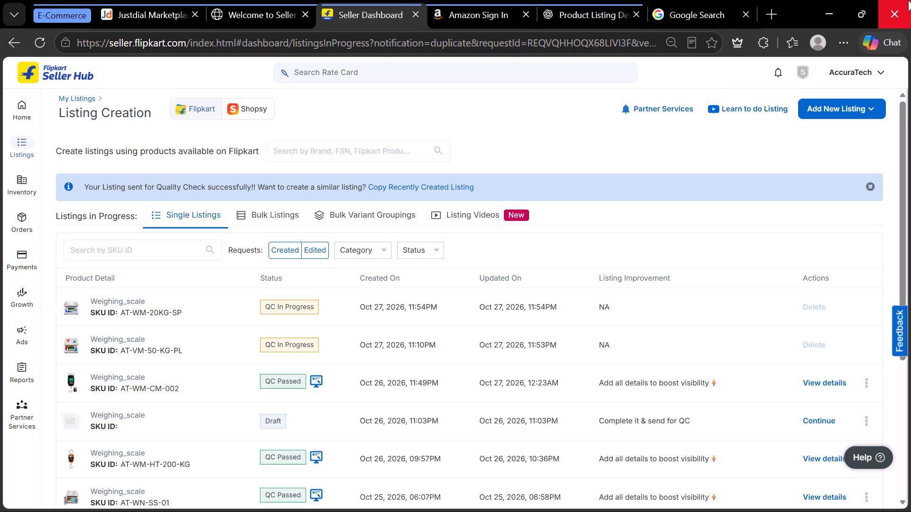